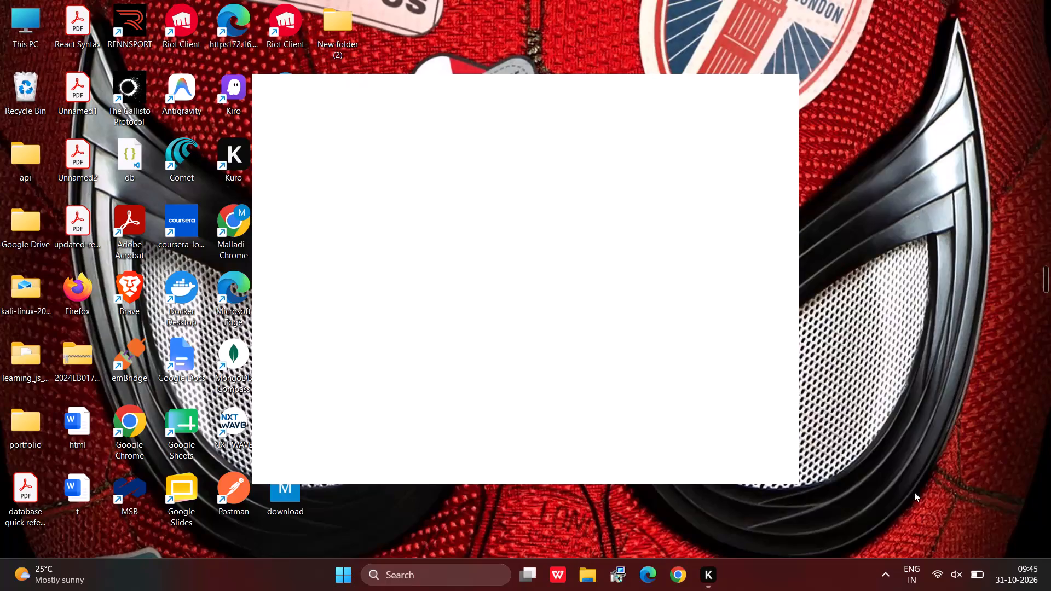
Show the hidden background apps in the Windows system tray.
left_click(886, 572)
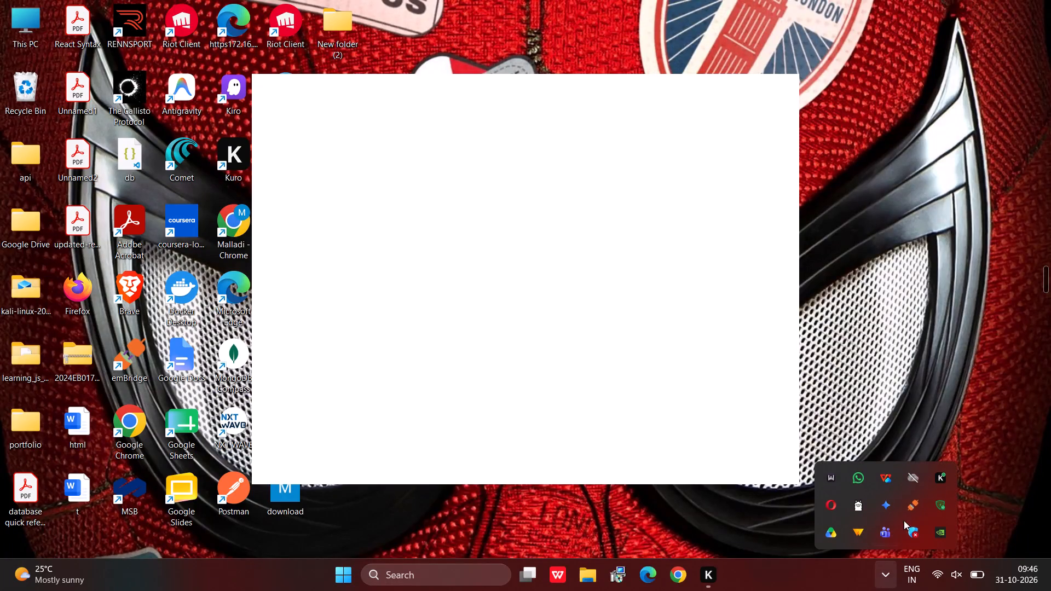
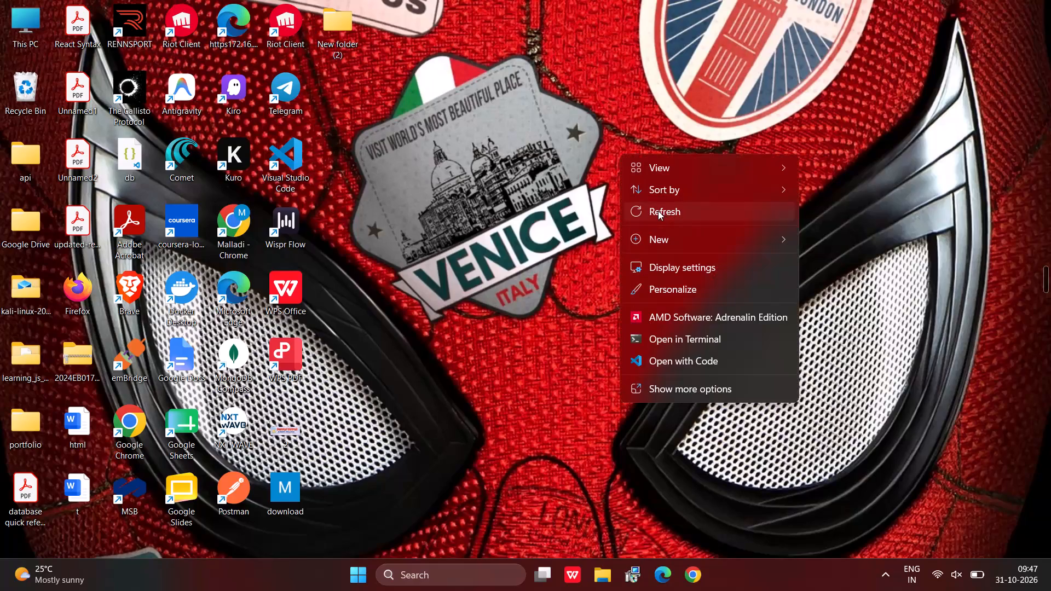
Refresh the desktop.
left_click(658, 211)
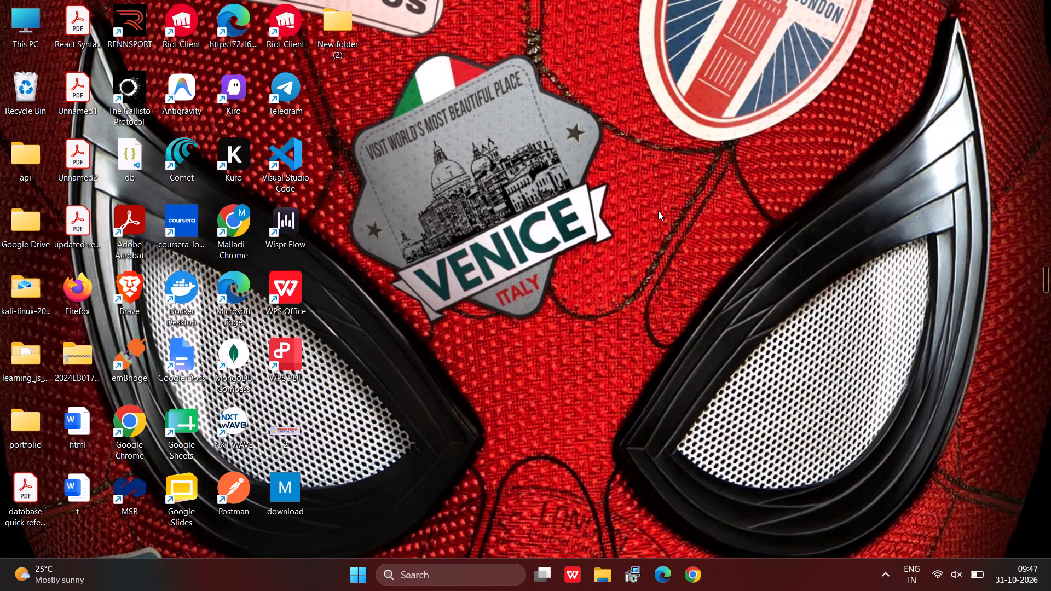
left_click(658, 211)
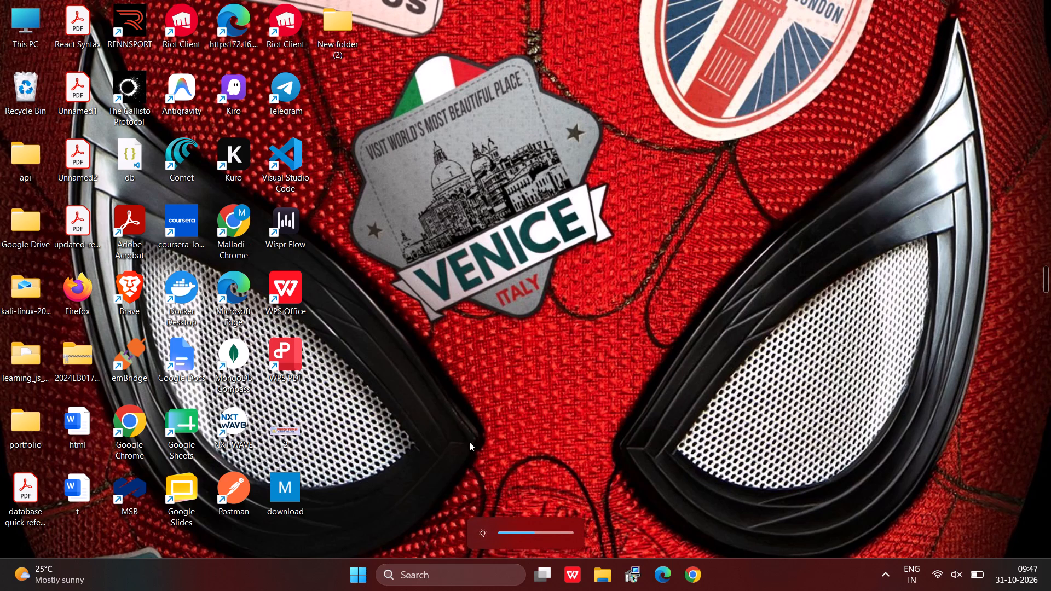
Search Windows for "pow" and launch Power BI Desktop.
left_click(428, 569)
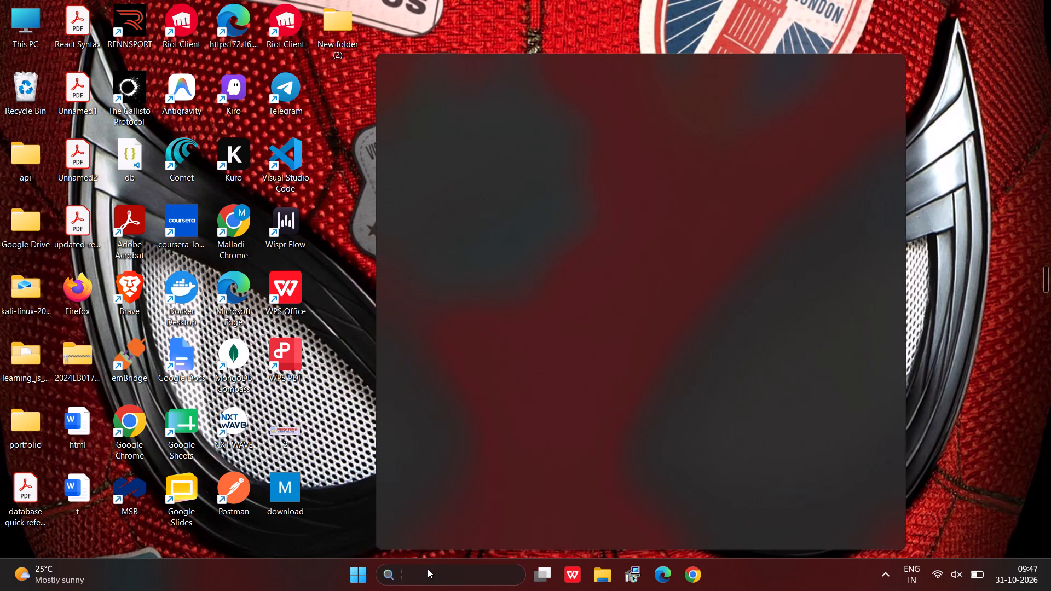
key("o")
key("BackSpace")
type("pow")
left_click(669, 259)
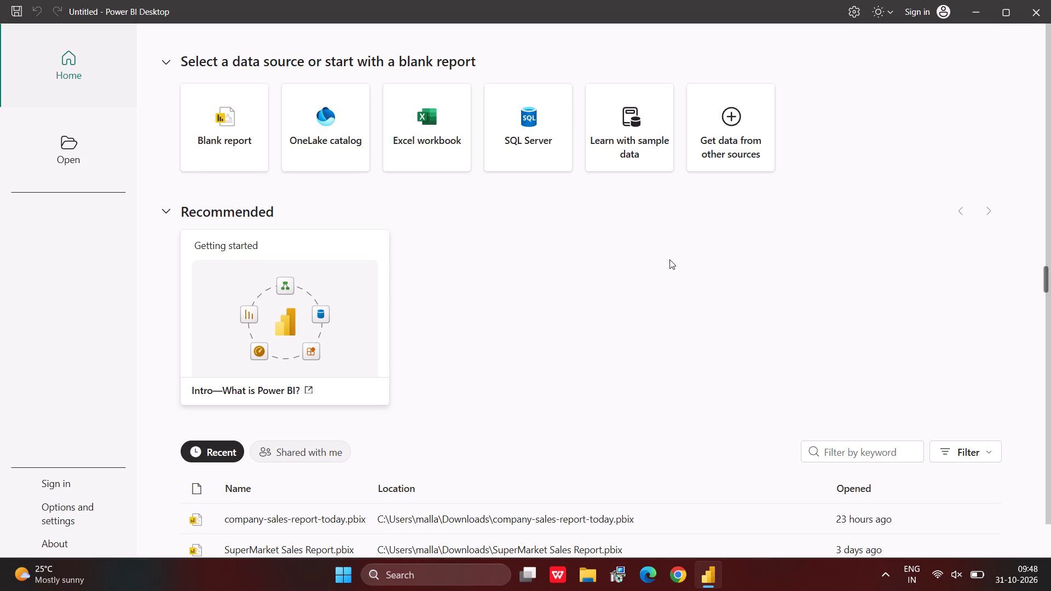
Open the recent report company-sales-report-today.pbix.
left_click(414, 523)
left_click(333, 515)
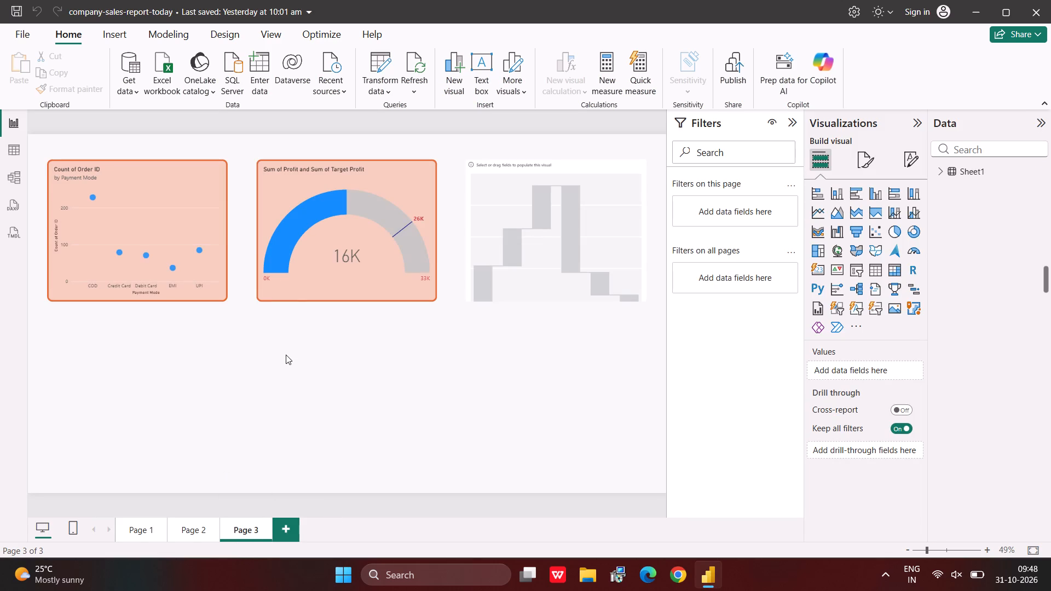
Remove the empty waterfall chart beside the profit gauge on Page 3.
left_click(518, 293)
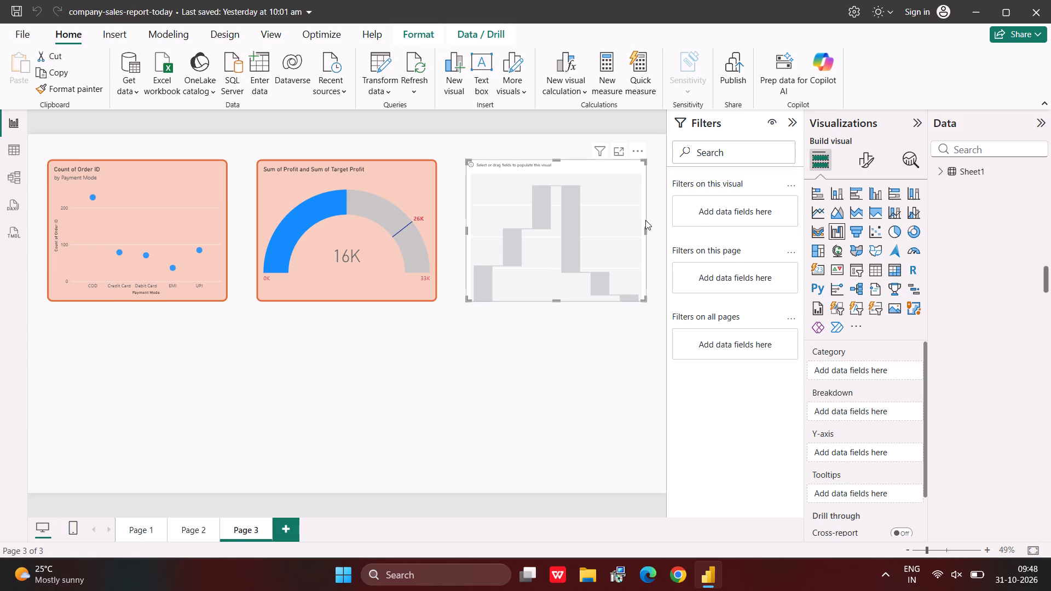
left_click(620, 205)
left_click(639, 154)
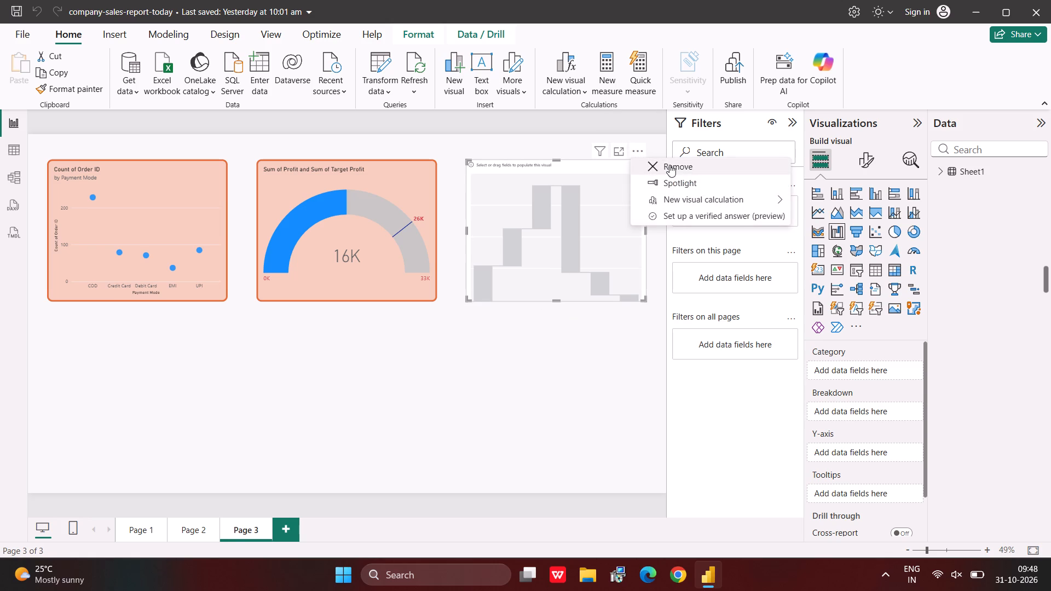
left_click(669, 165)
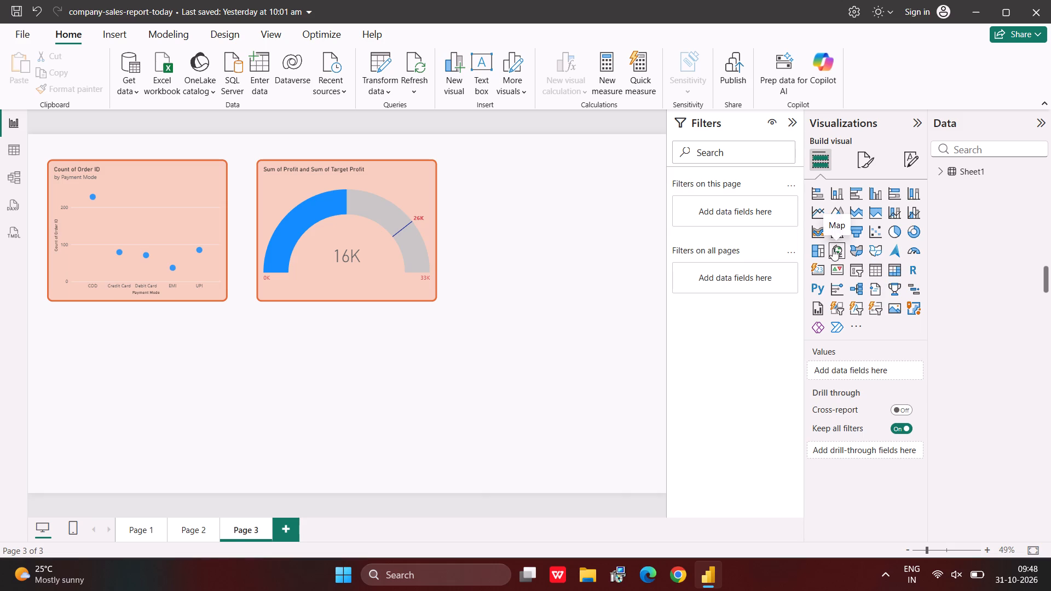
Add a Map visual to Page 3 and place it to the right of the profit gauge, aligned with the top row.
left_click(833, 248)
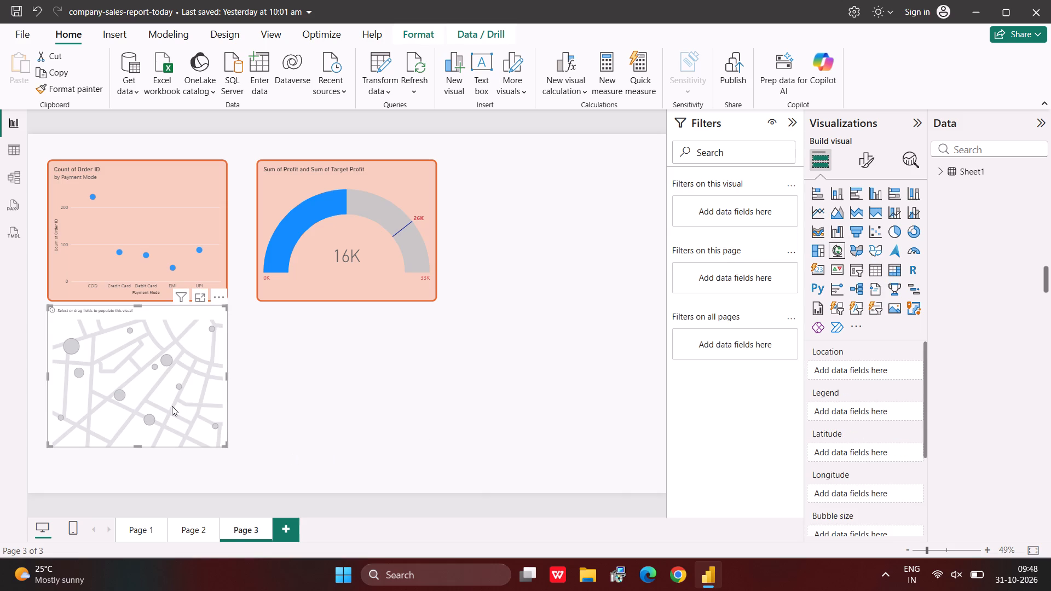
left_click_drag(172, 406, 583, 264)
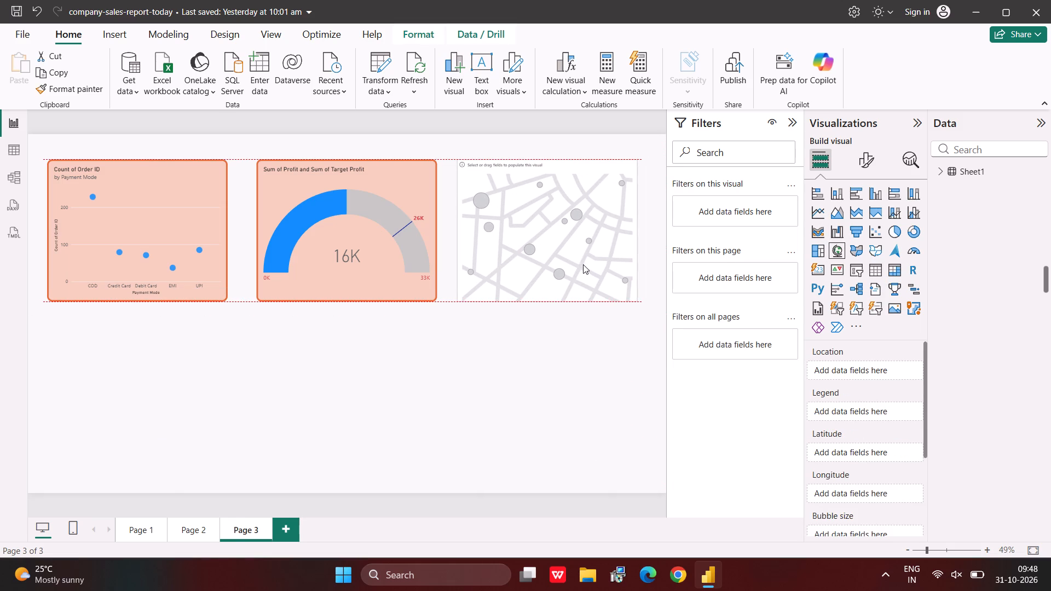
left_click_drag(583, 264, 592, 263)
left_click(550, 372)
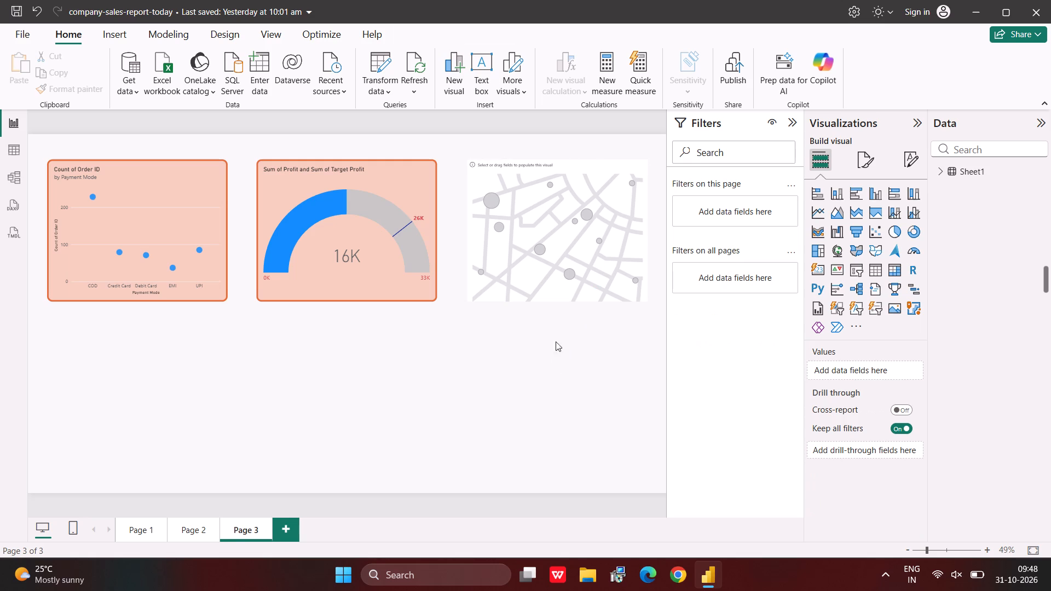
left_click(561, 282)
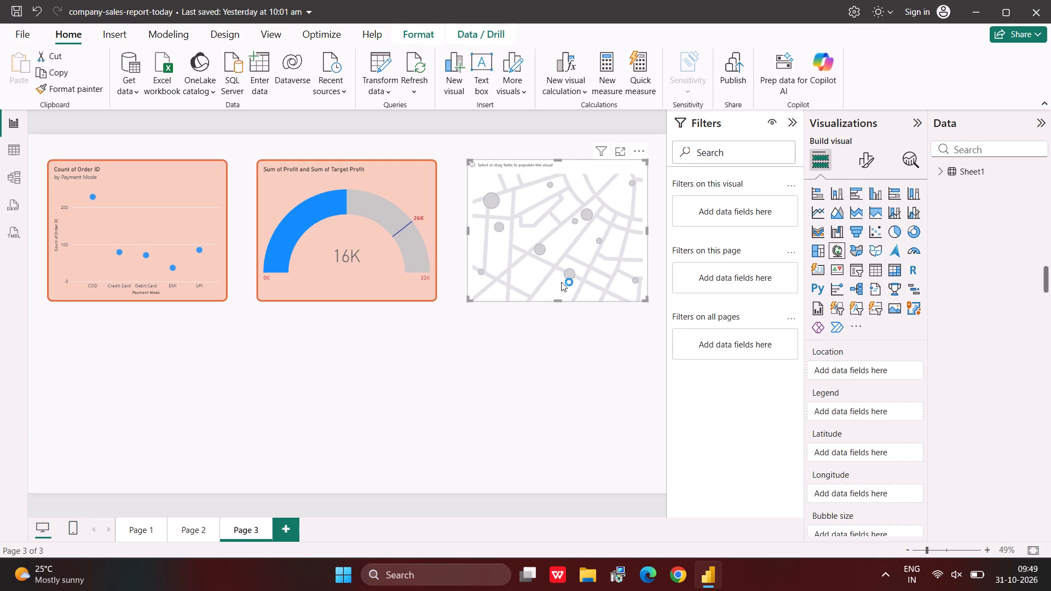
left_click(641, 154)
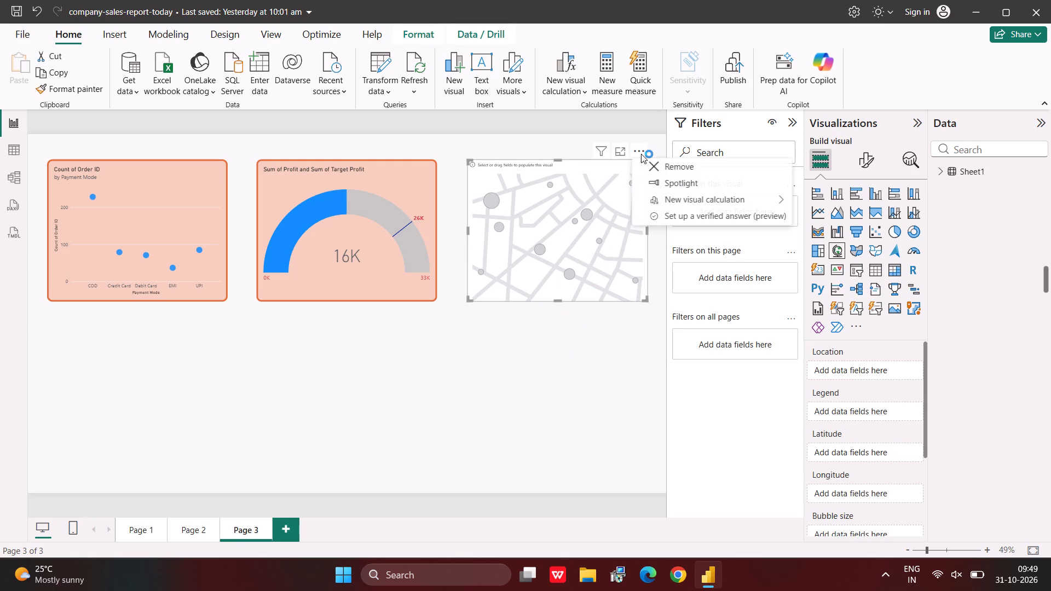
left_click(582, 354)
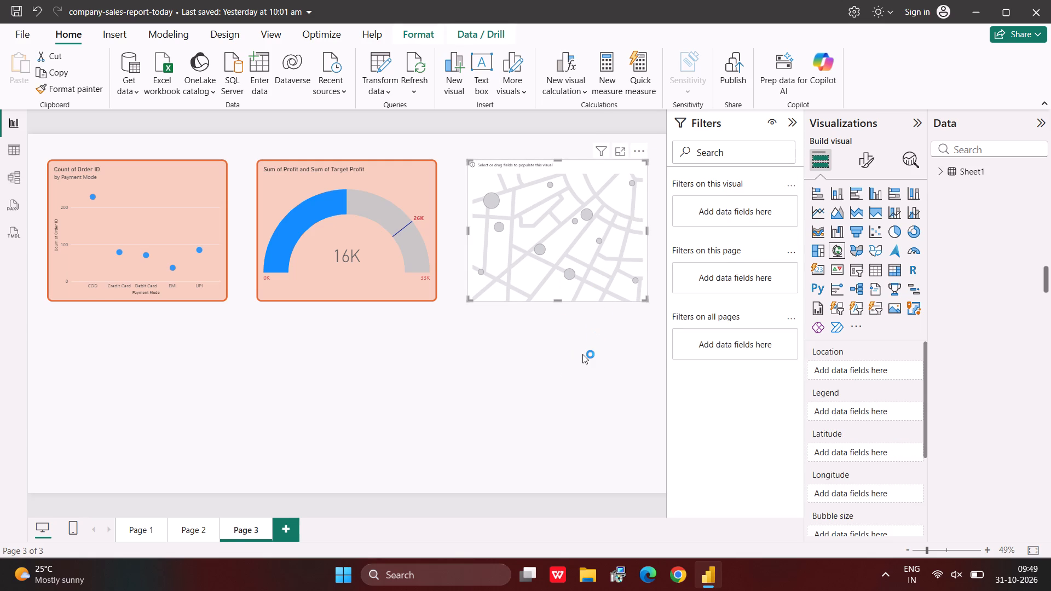
Show the hidden background apps in the Windows system tray.
left_click(882, 569)
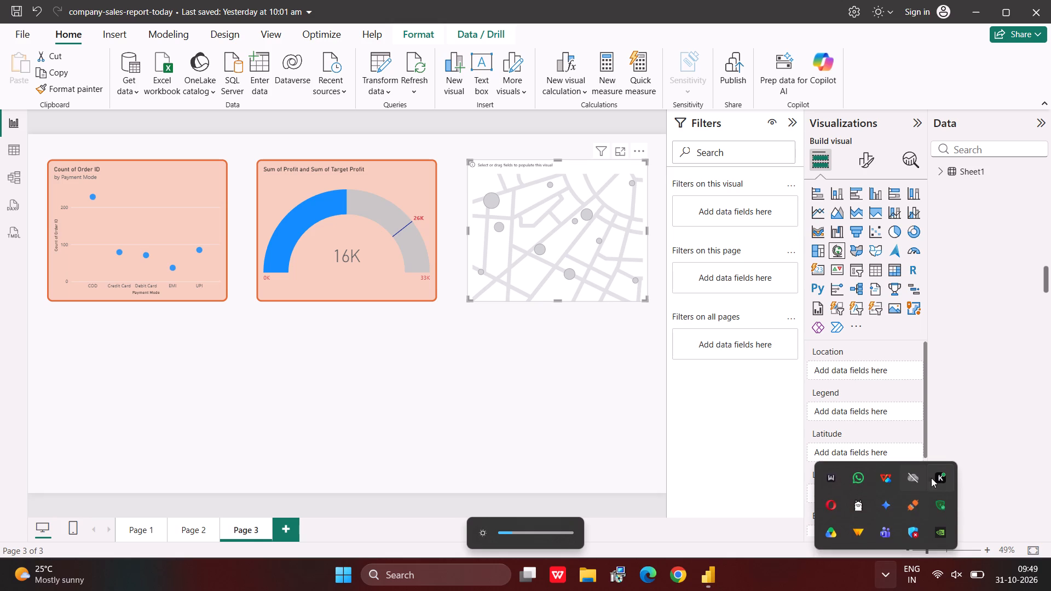
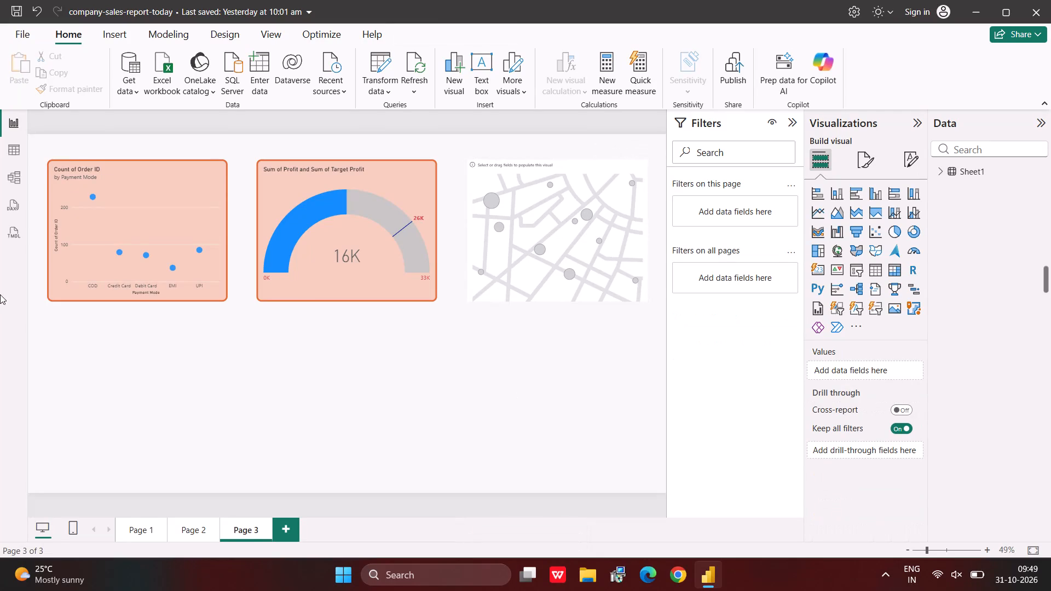
Set the data category of the State column in the Sheet1 table to State or Province.
left_click(7, 142)
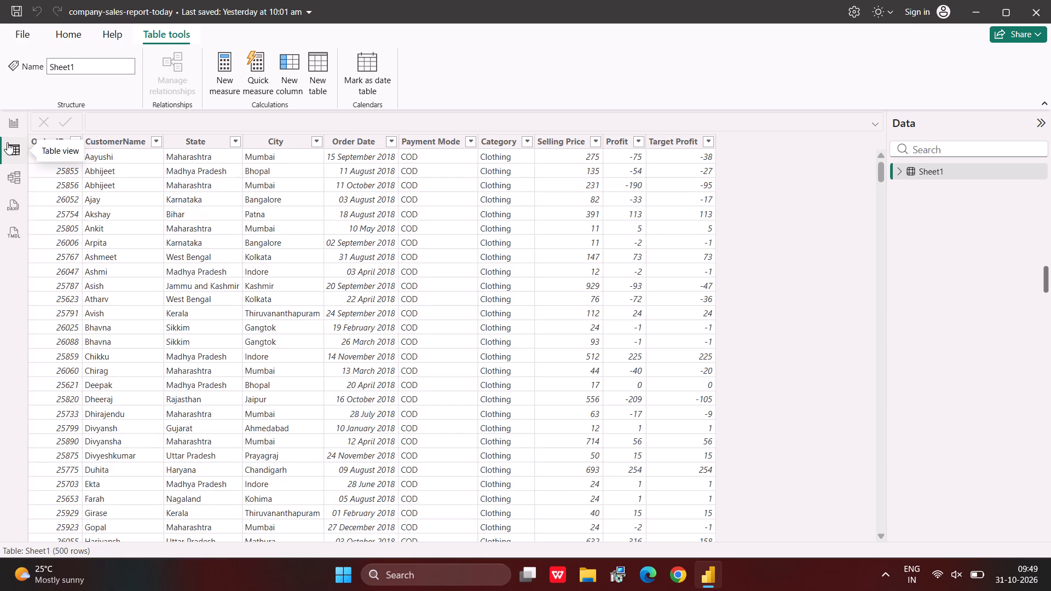
left_click(236, 140)
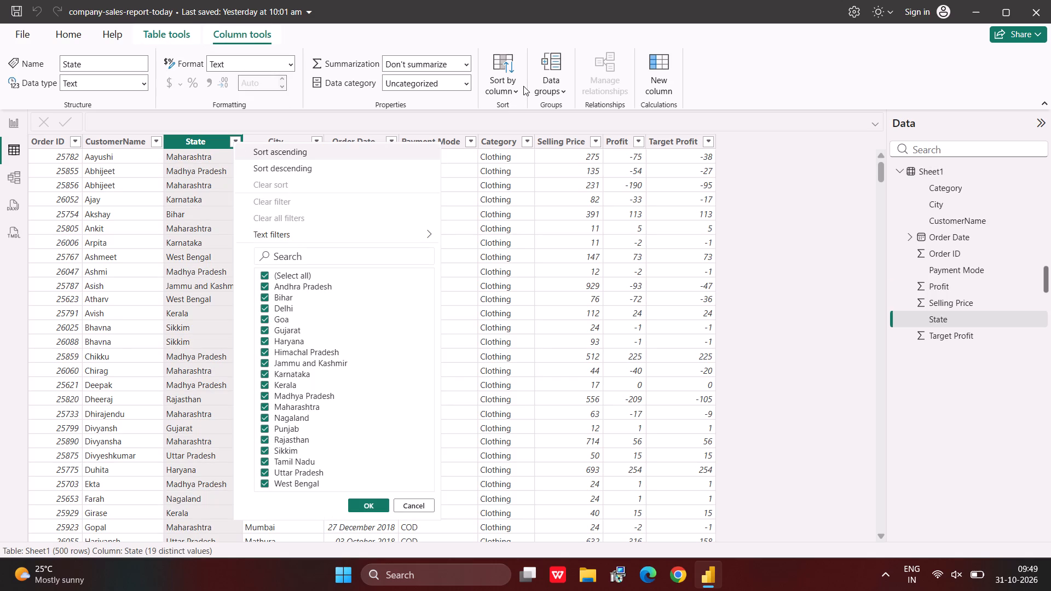
left_click(444, 83)
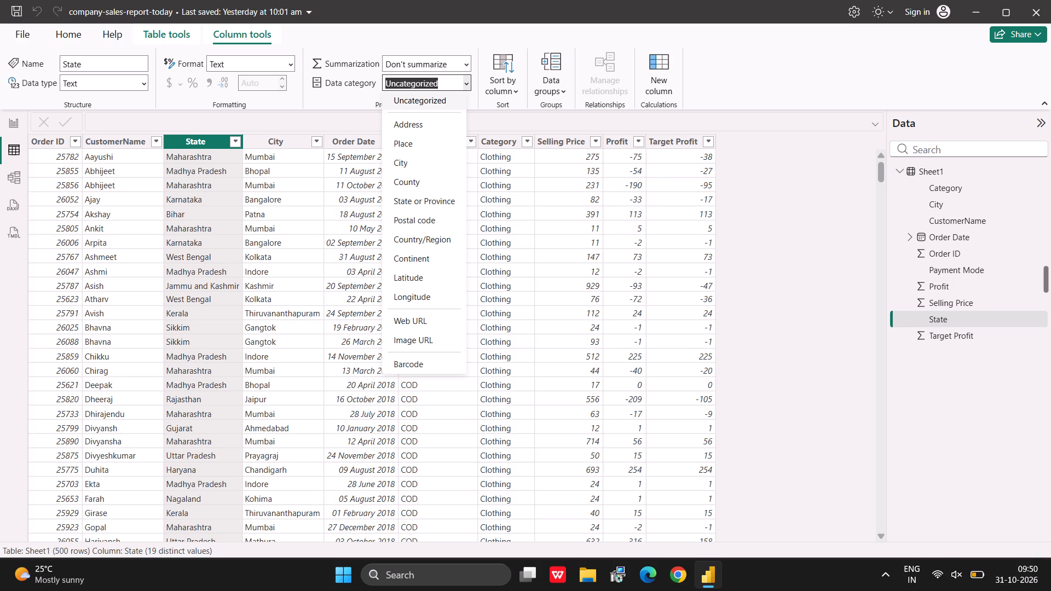
left_click(428, 205)
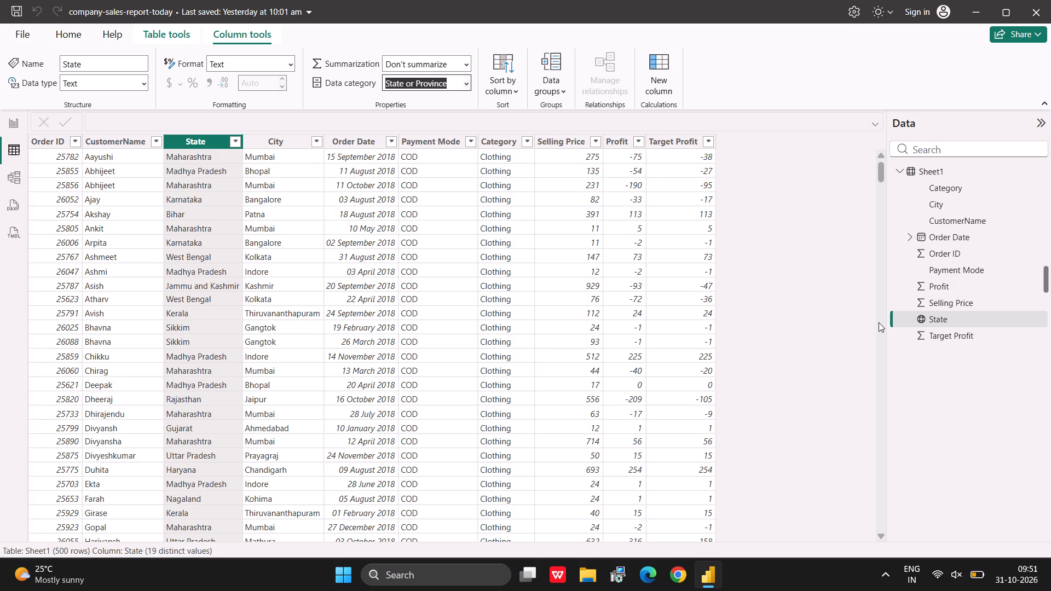
Return to the report and assign the State field from Sheet1 as the Location of the empty map visual on Page 3.
left_click(5, 128)
left_click(590, 220)
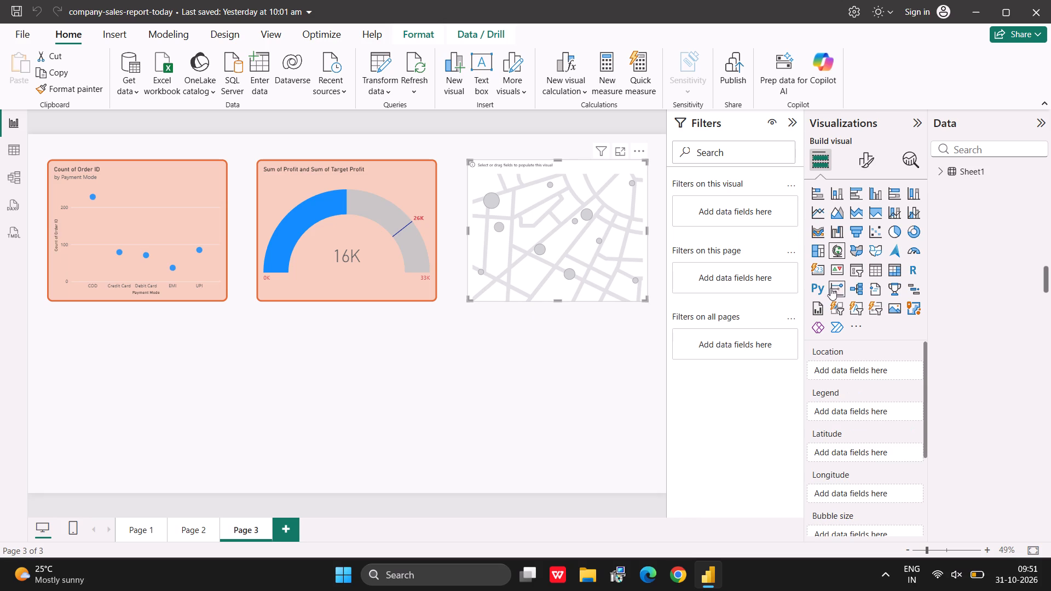
left_click(937, 173)
left_click_drag(1003, 316, 879, 367)
left_click(879, 367)
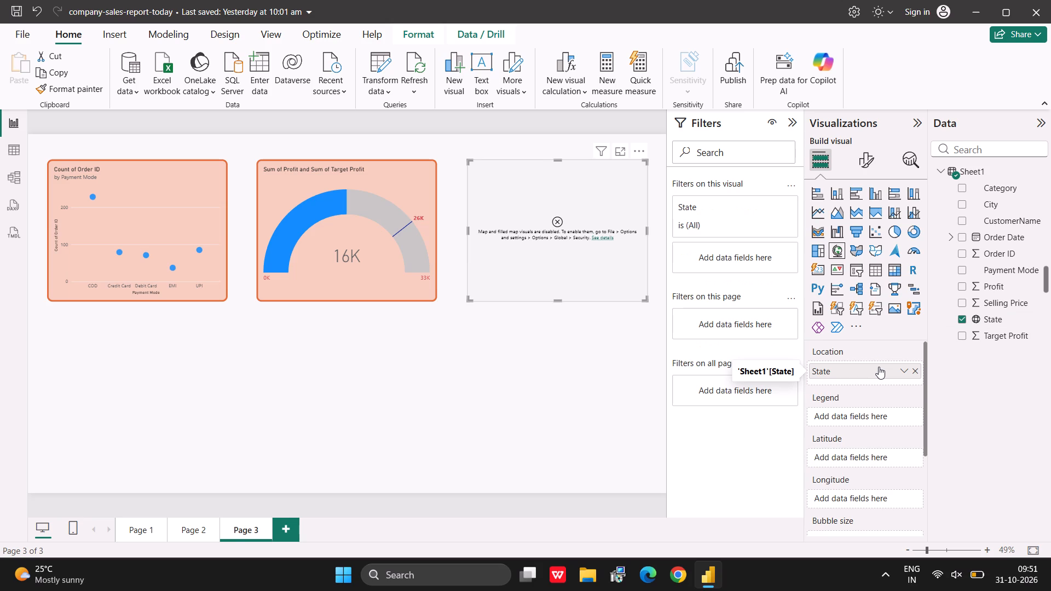
triple_click(551, 256)
left_click(599, 378)
left_click(592, 296)
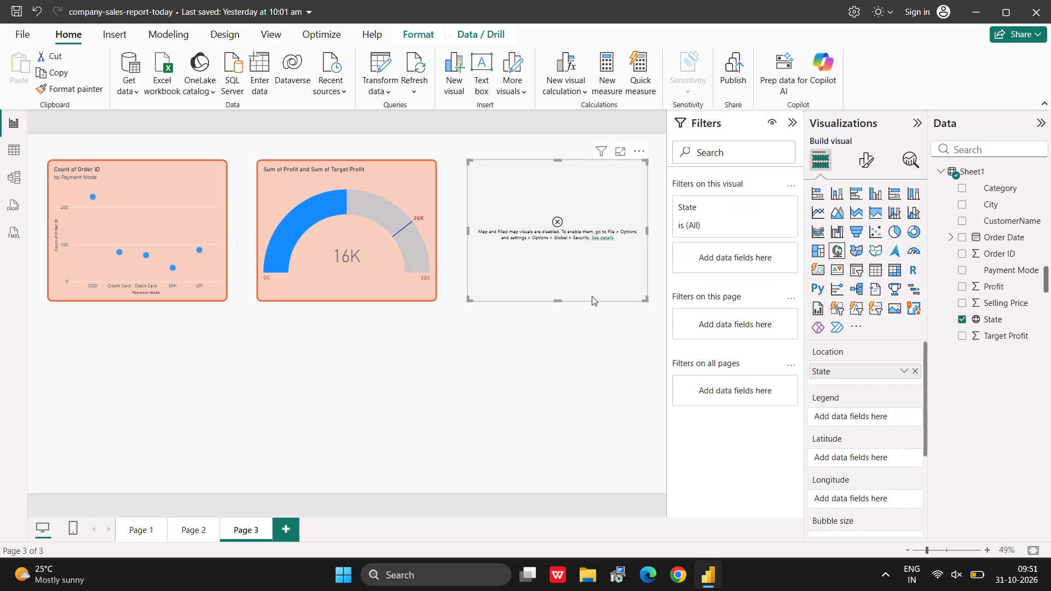
Open the application's Options dialog and show the global Regional Settings.
left_click(20, 37)
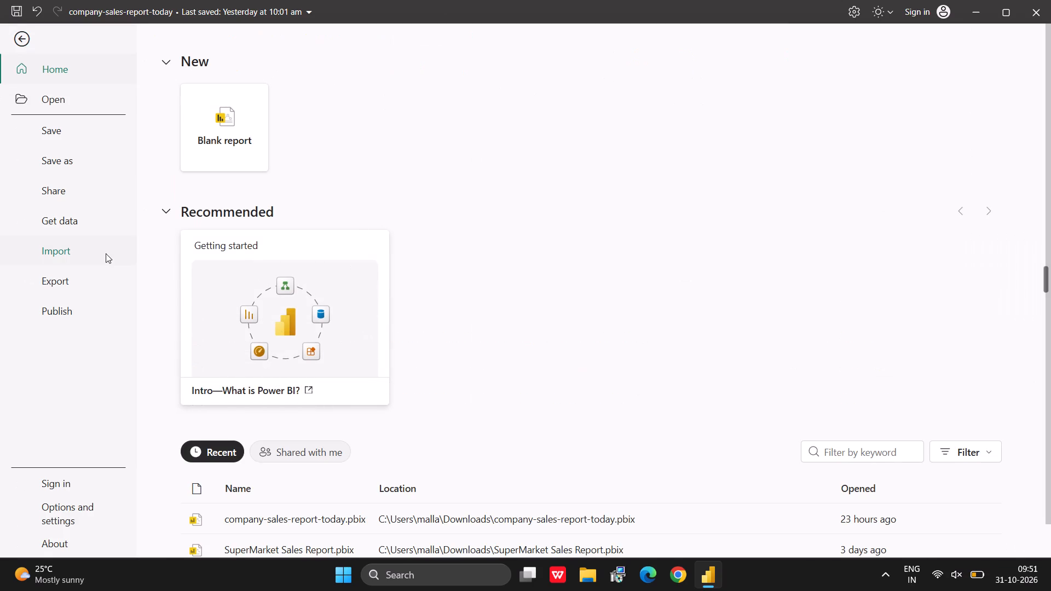
left_click(93, 515)
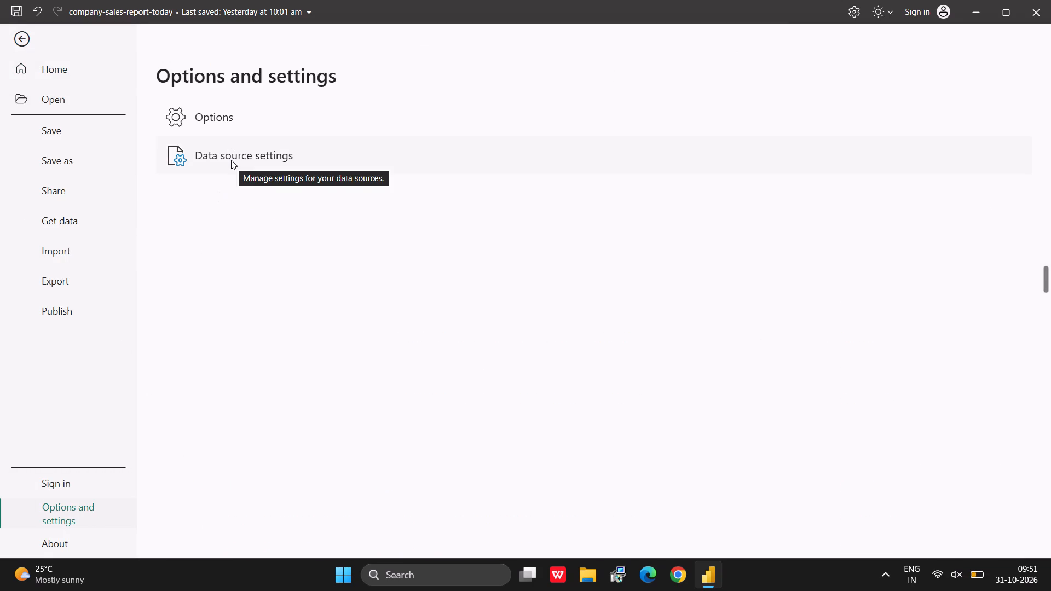
left_click(222, 121)
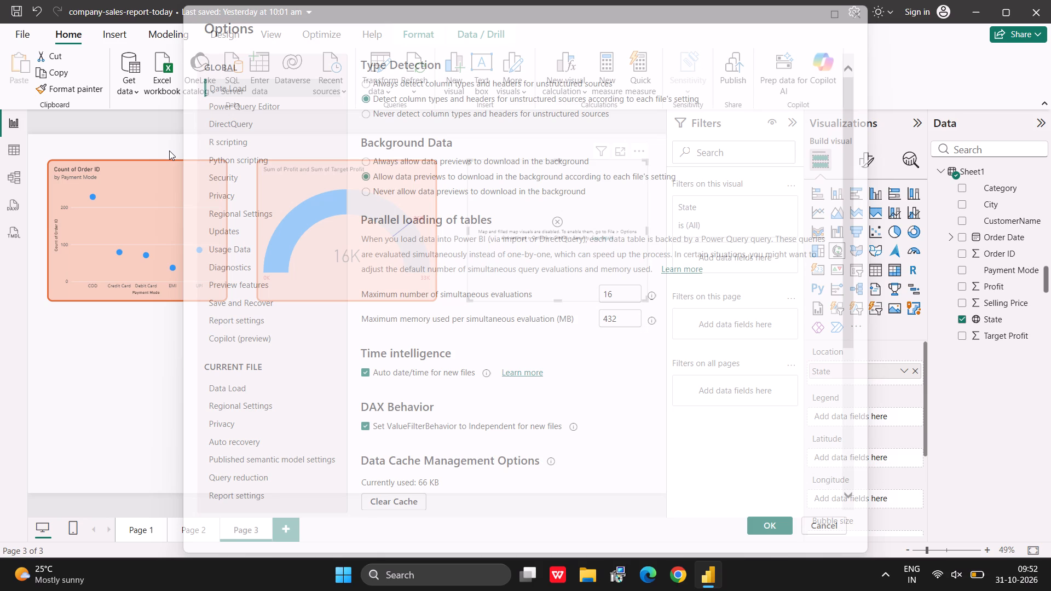
scroll(250, 439, "down", 3)
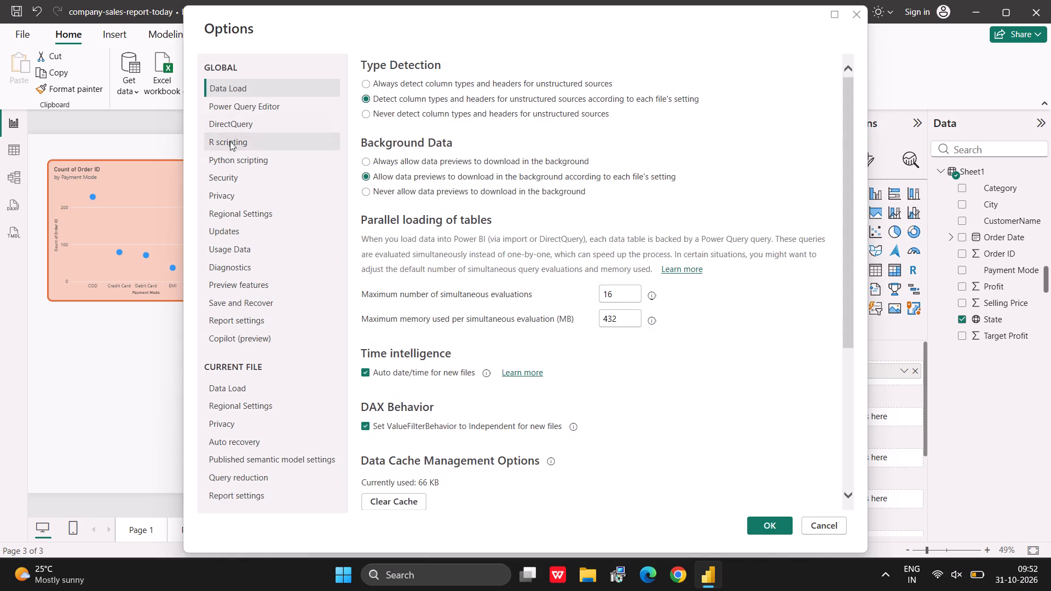
left_click(250, 215)
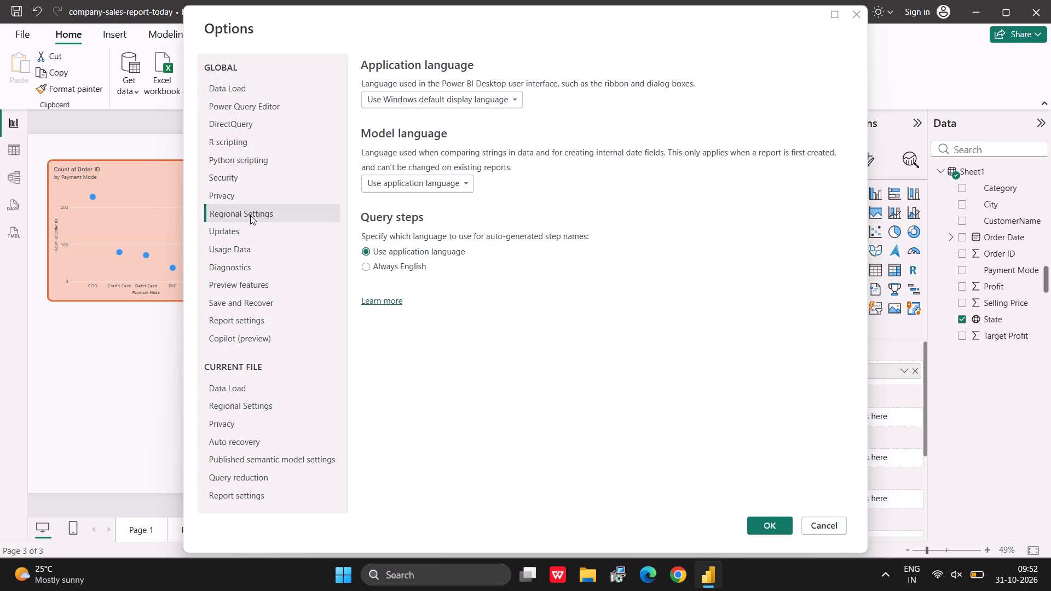
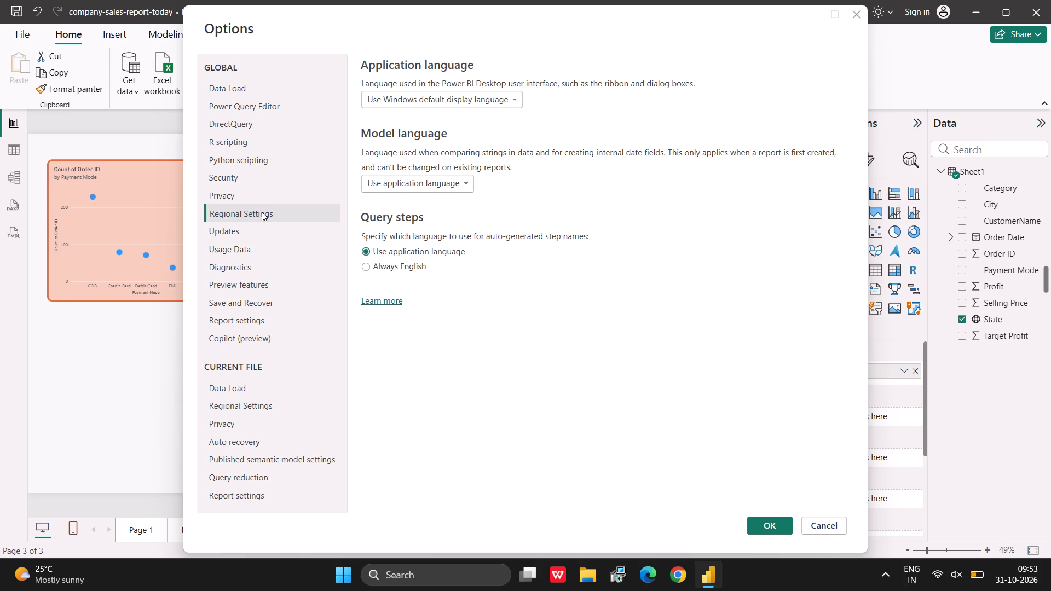
Enable the use of Map and Filled Map visuals in the global Security options and apply the change.
left_click(235, 184)
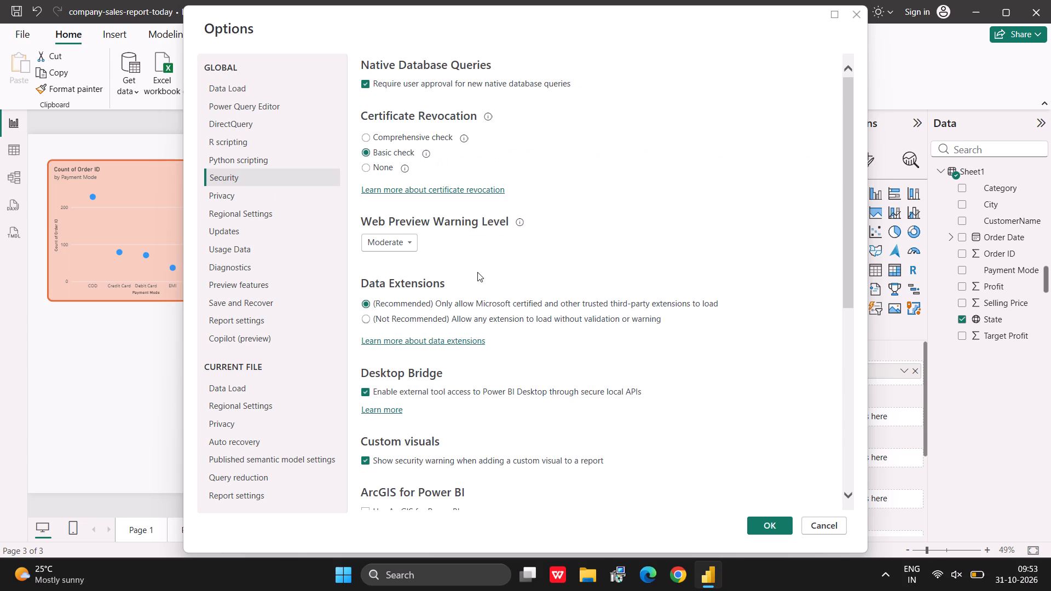
scroll(477, 272, "down", 1)
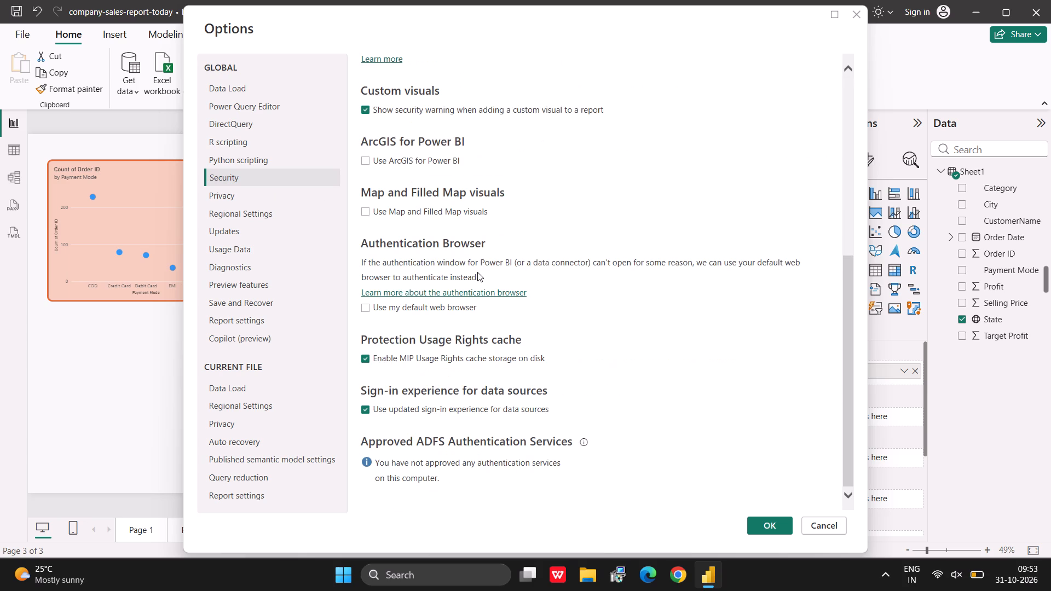
scroll(477, 272, "down", 1)
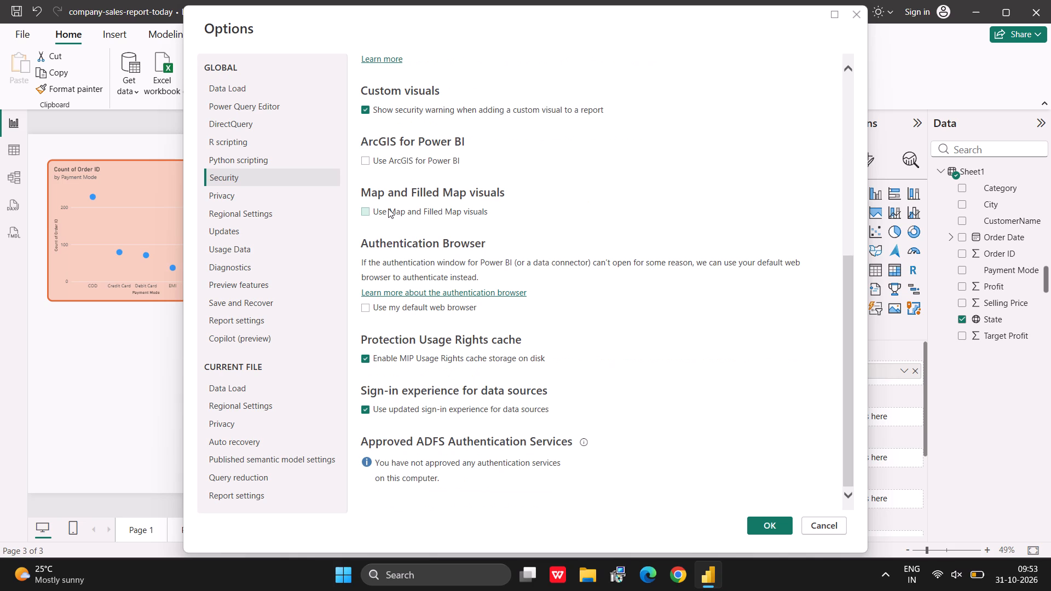
left_click(388, 208)
left_click(780, 525)
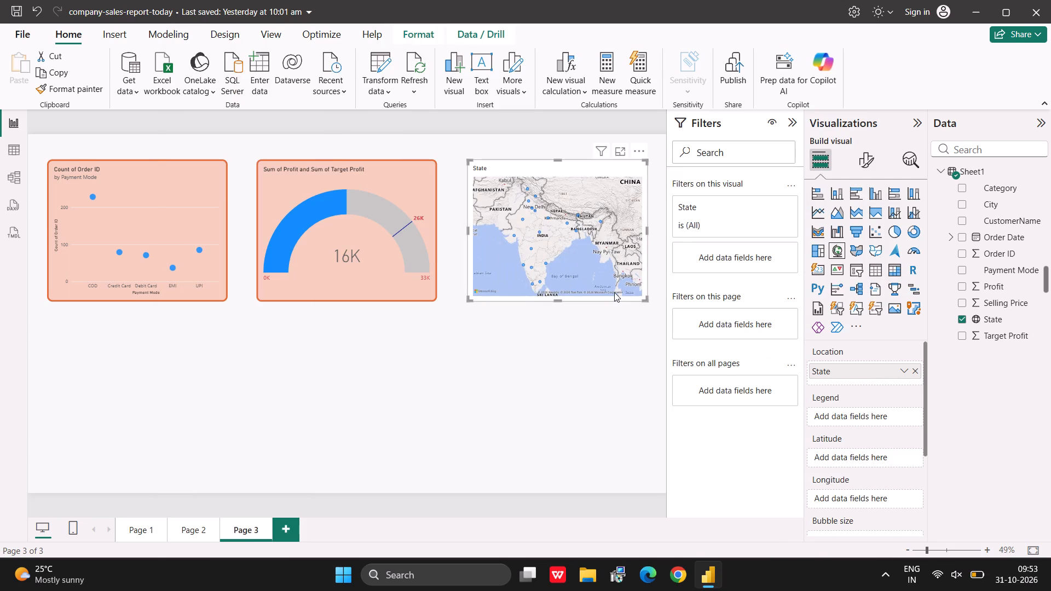
left_click(613, 333)
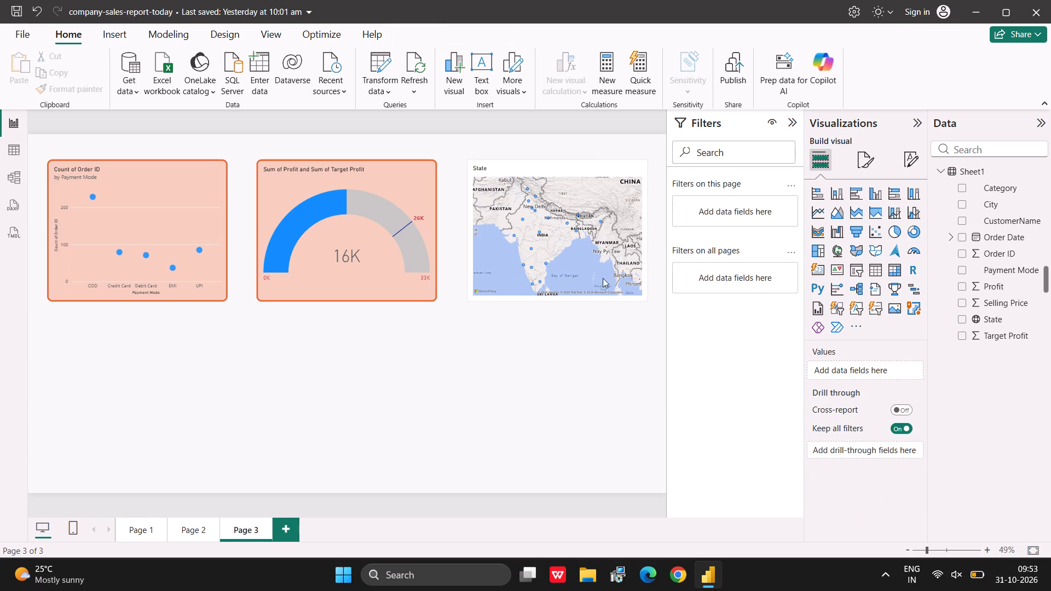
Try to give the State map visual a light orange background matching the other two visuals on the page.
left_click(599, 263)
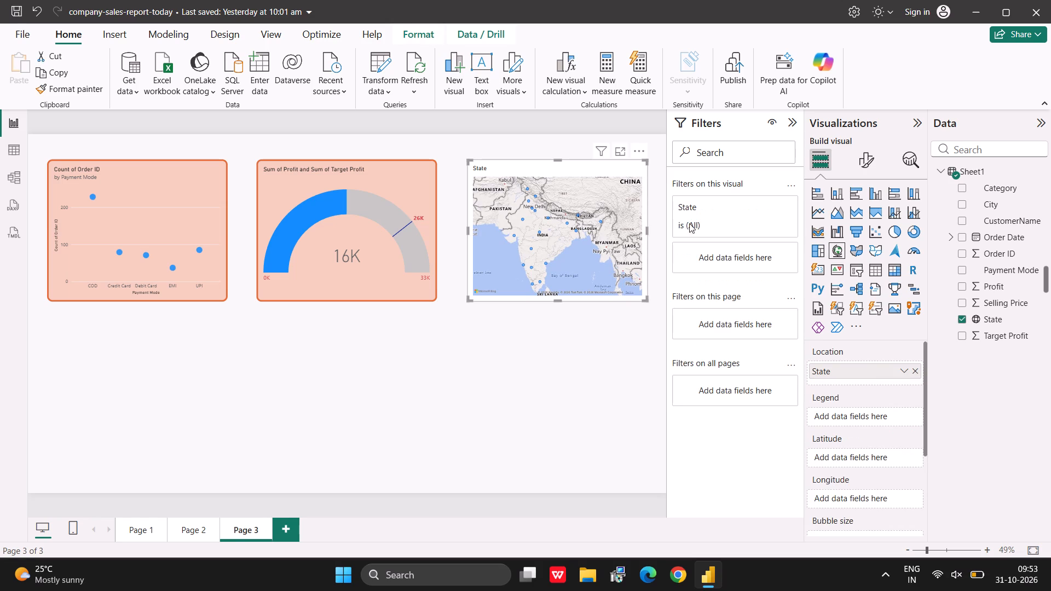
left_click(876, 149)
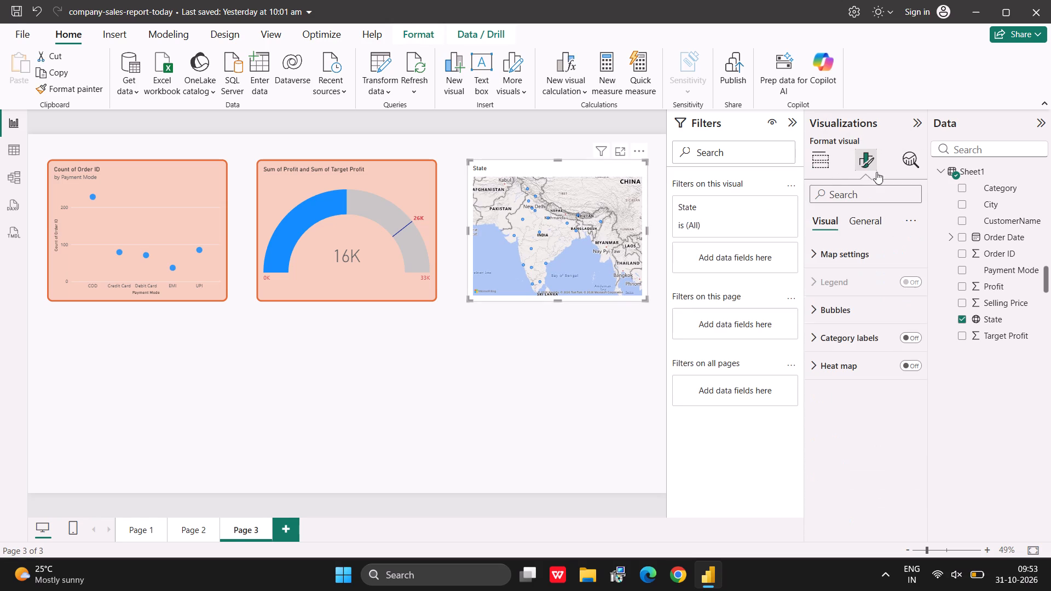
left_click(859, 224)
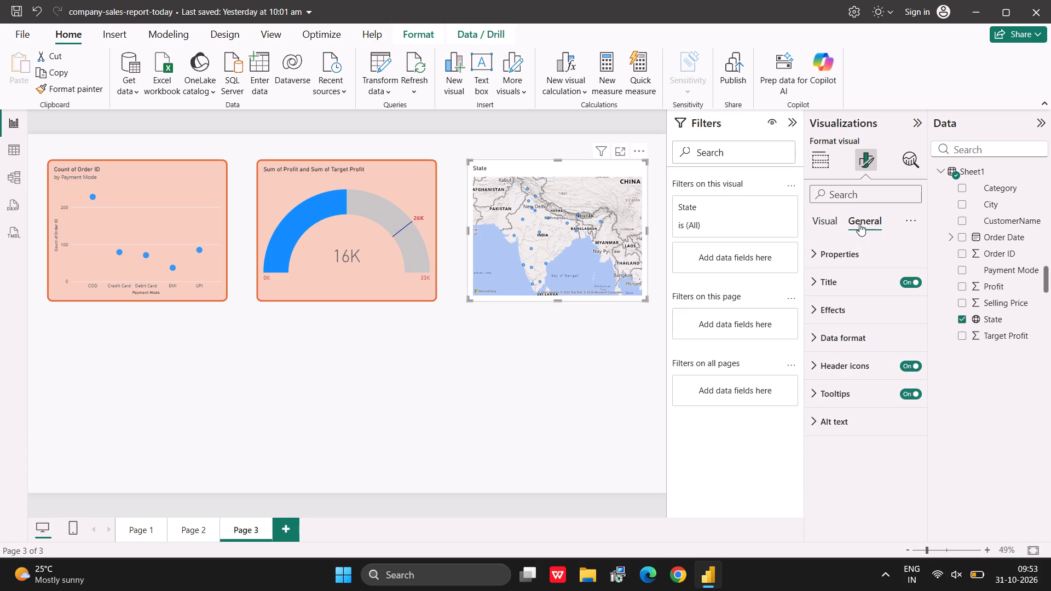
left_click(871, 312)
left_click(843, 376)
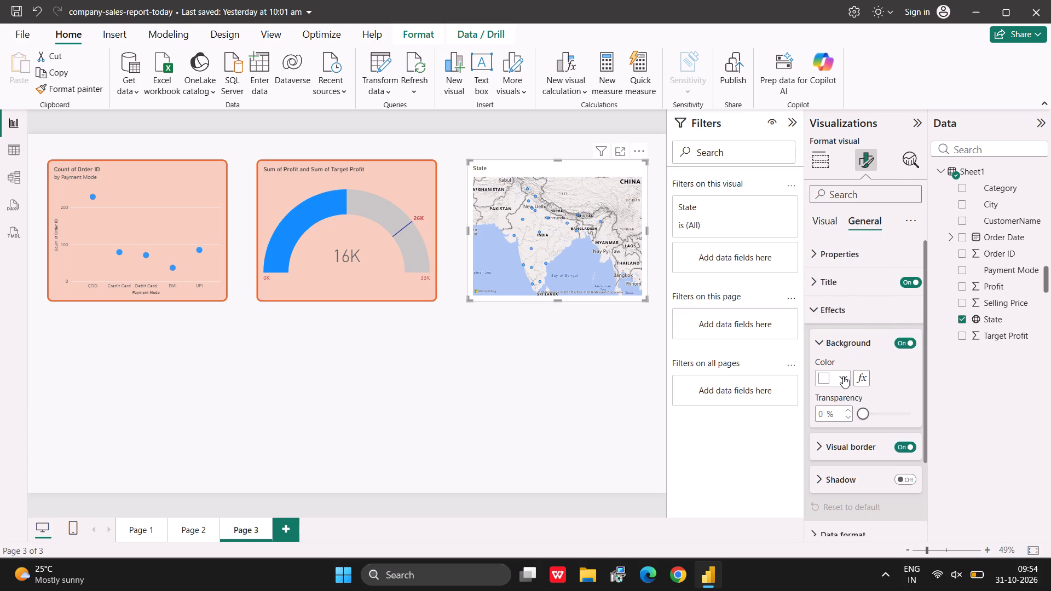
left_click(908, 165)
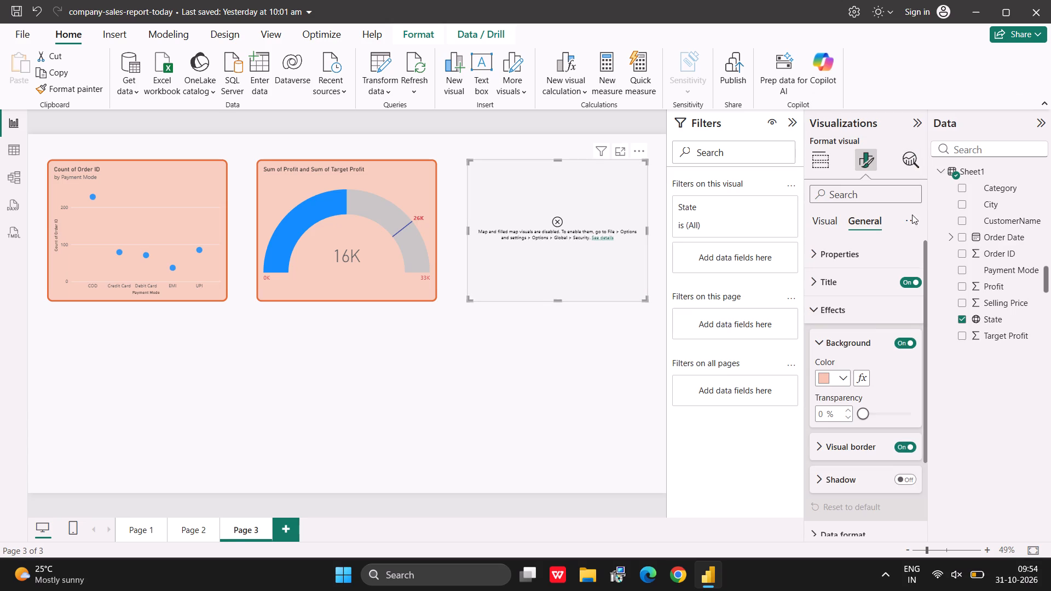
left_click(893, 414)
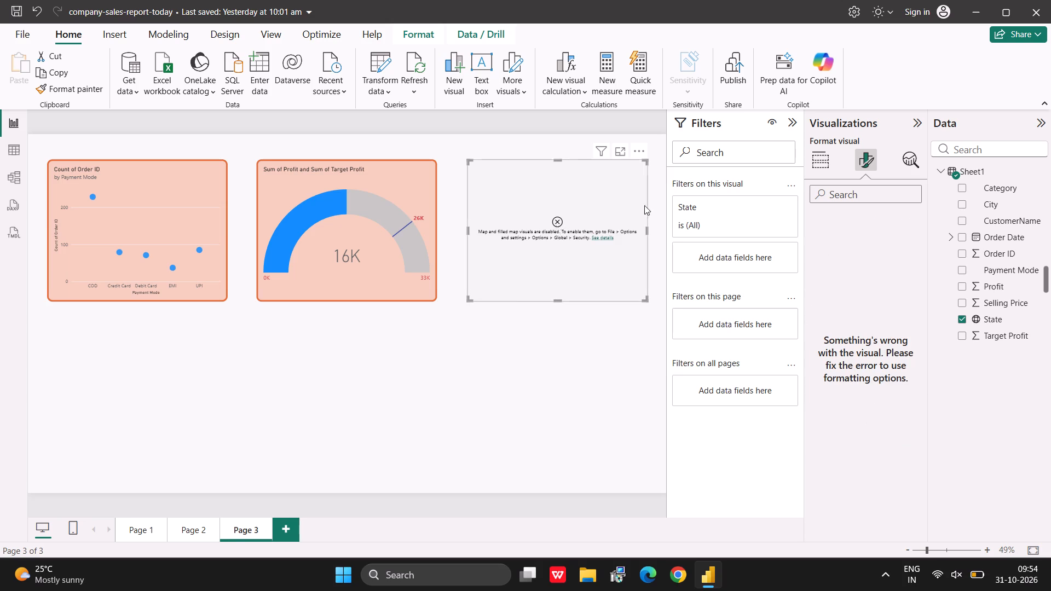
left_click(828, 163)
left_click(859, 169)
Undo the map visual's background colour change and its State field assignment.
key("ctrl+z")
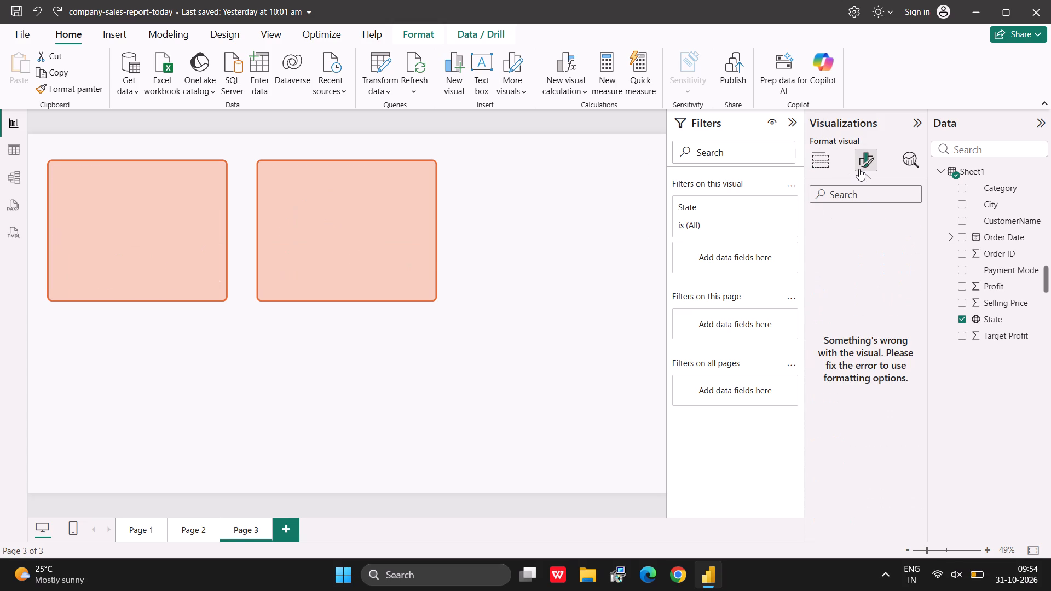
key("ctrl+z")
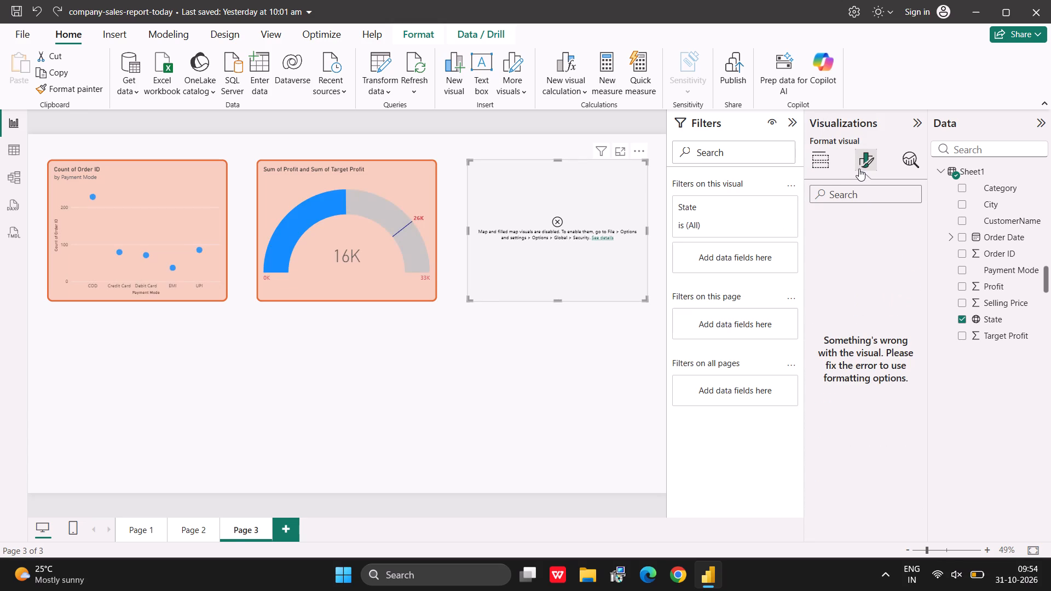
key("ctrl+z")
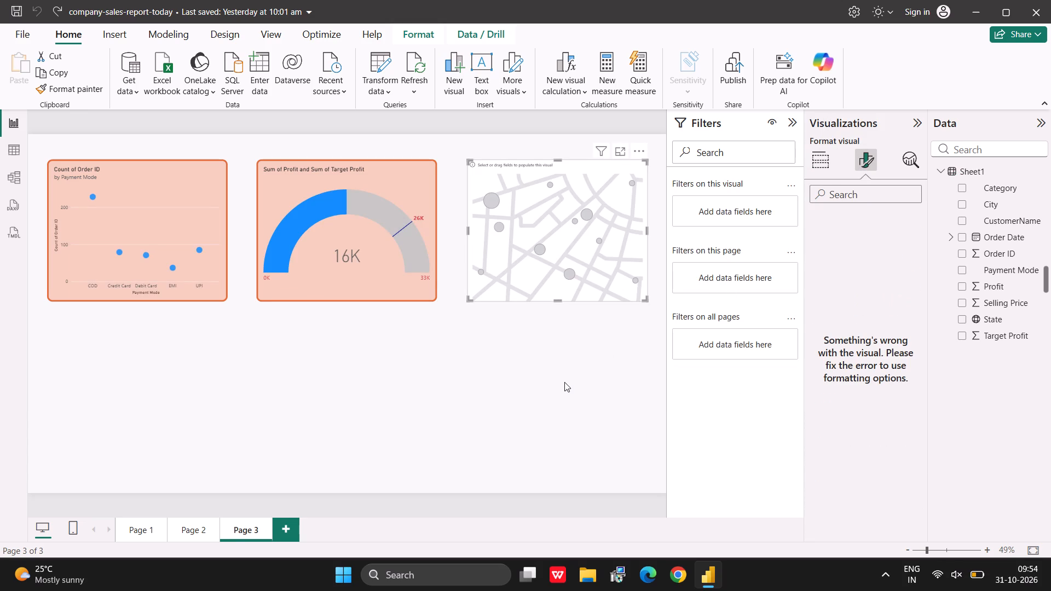
Assign the State field from Sheet1 as the Location of the empty map visual again.
left_click(823, 161)
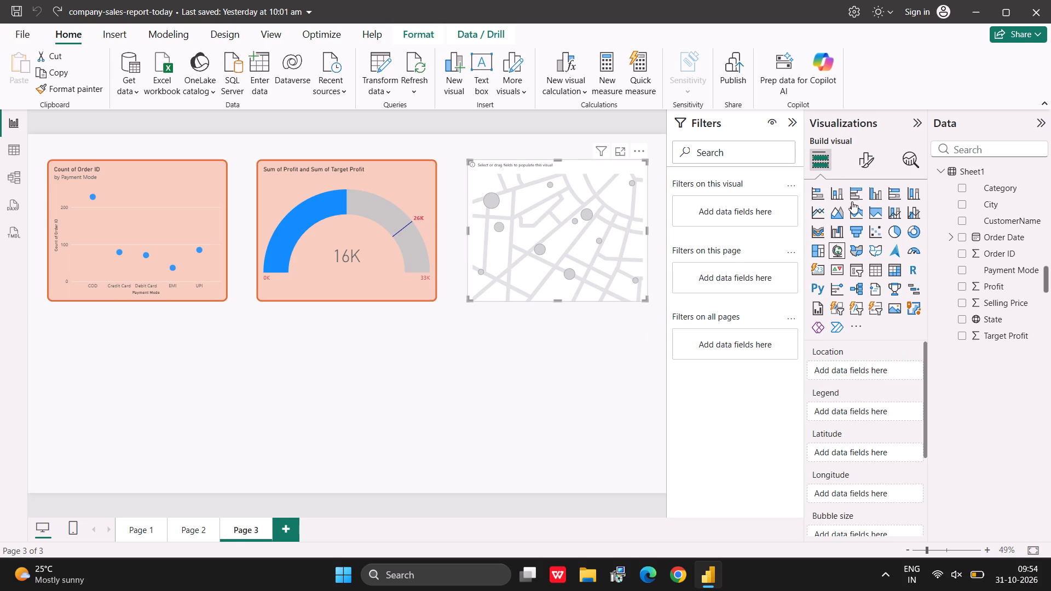
left_click_drag(998, 320, 905, 379)
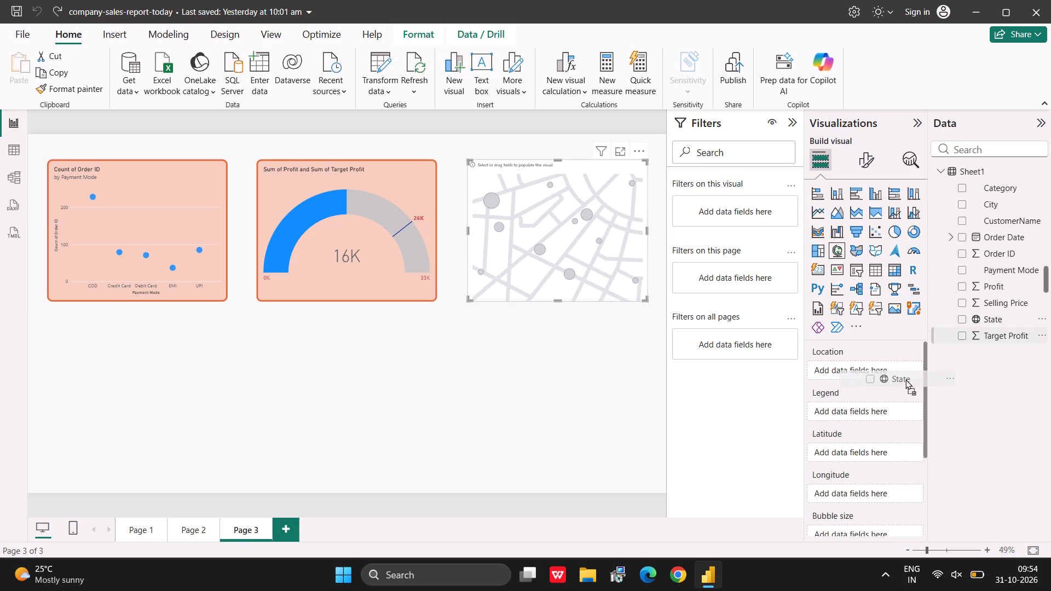
left_click_drag(905, 379, 872, 375)
left_click(872, 375)
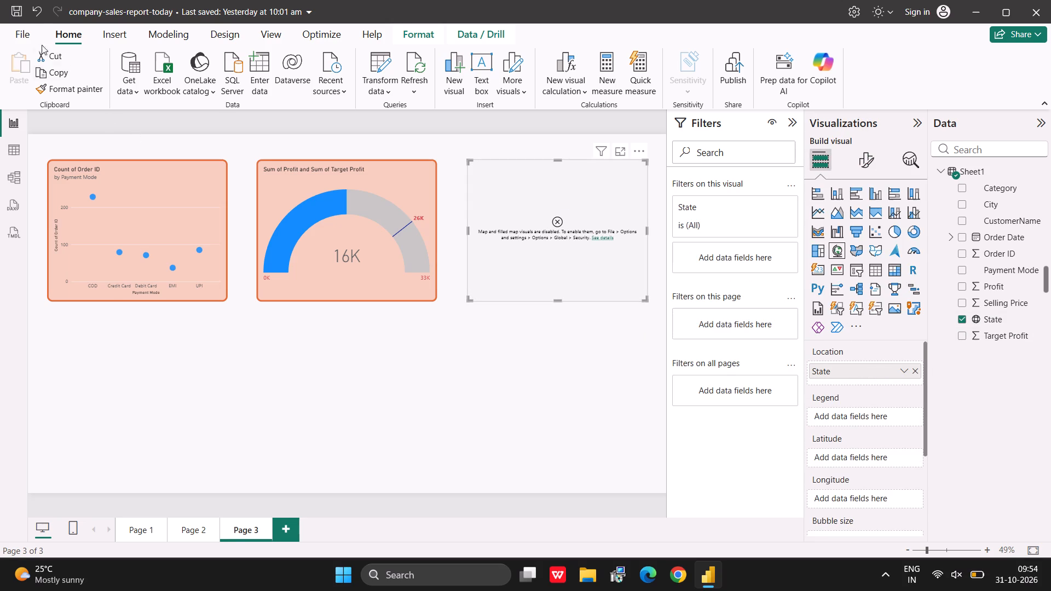
Reopen the global Security options, switch Use Map and Filled Map visuals off and on again, and apply the options.
left_click(22, 39)
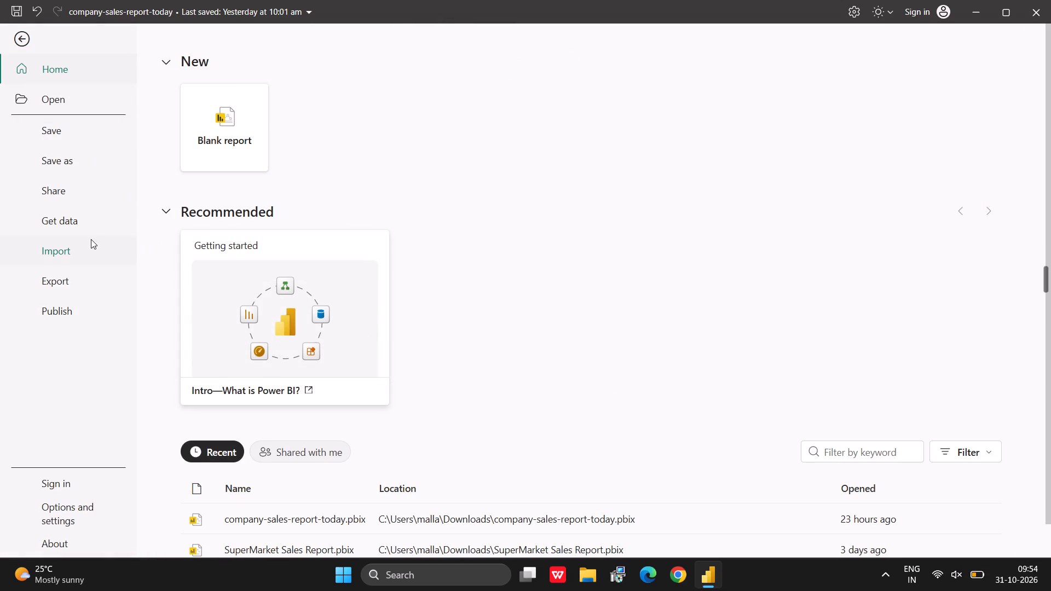
left_click(85, 519)
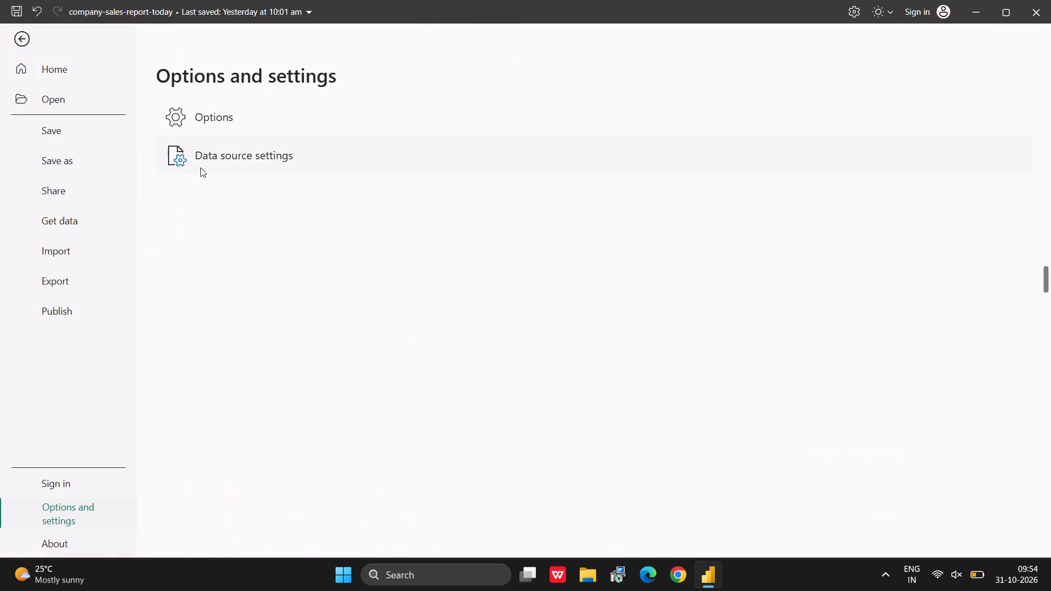
left_click(220, 109)
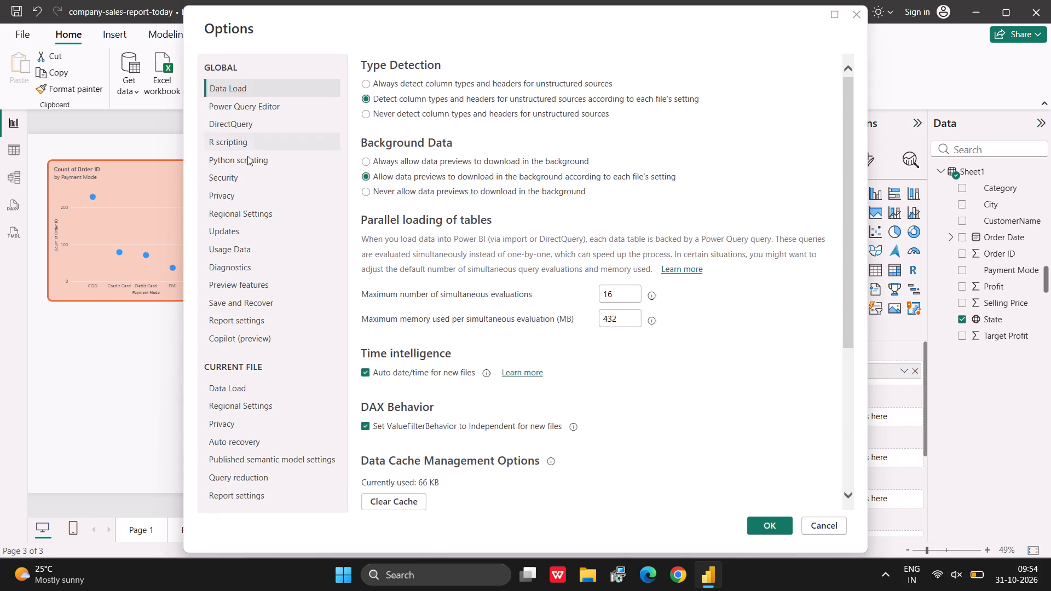
left_click(232, 173)
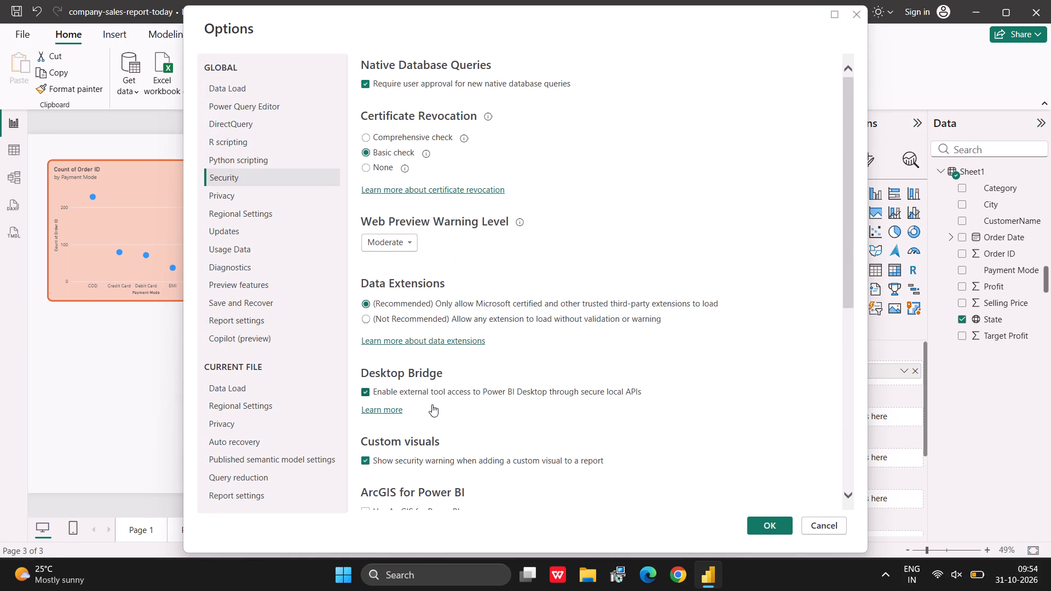
scroll(432, 404, "down", 6)
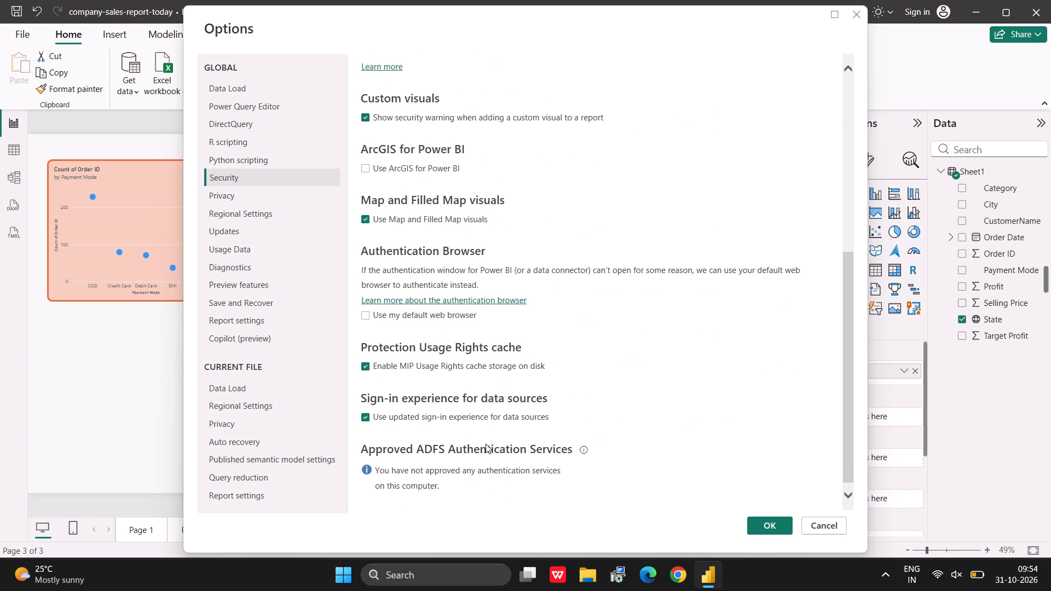
left_click(369, 211)
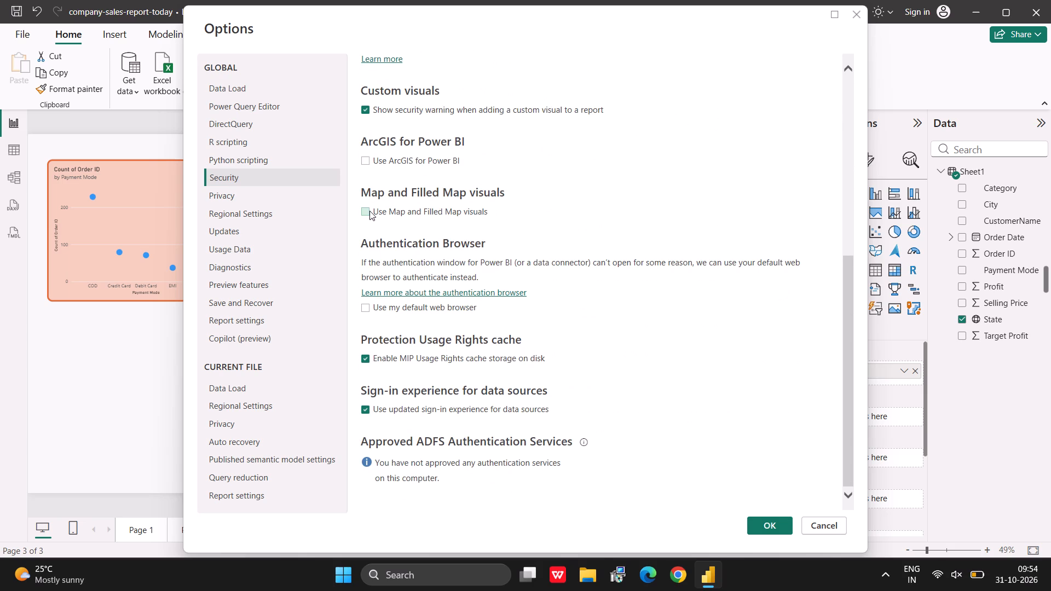
left_click(369, 211)
scroll(588, 350, "down", 2)
left_click(776, 529)
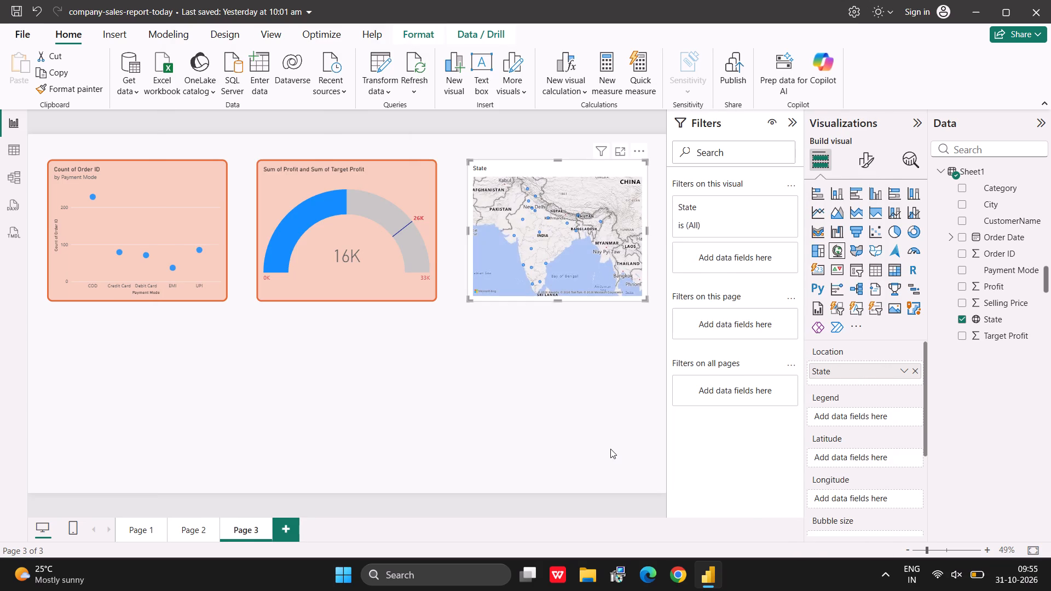
left_click(610, 449)
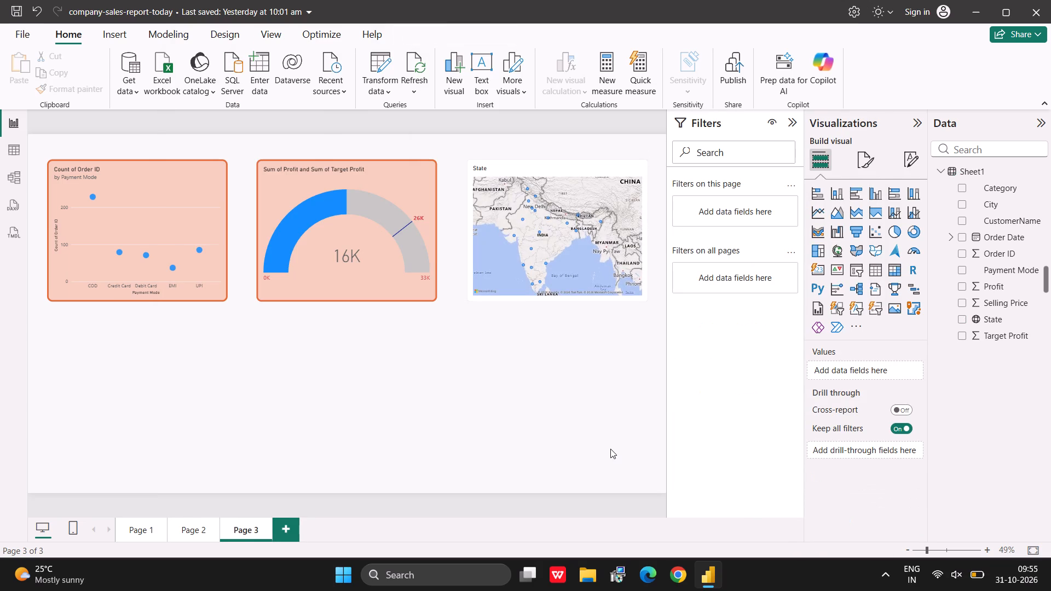
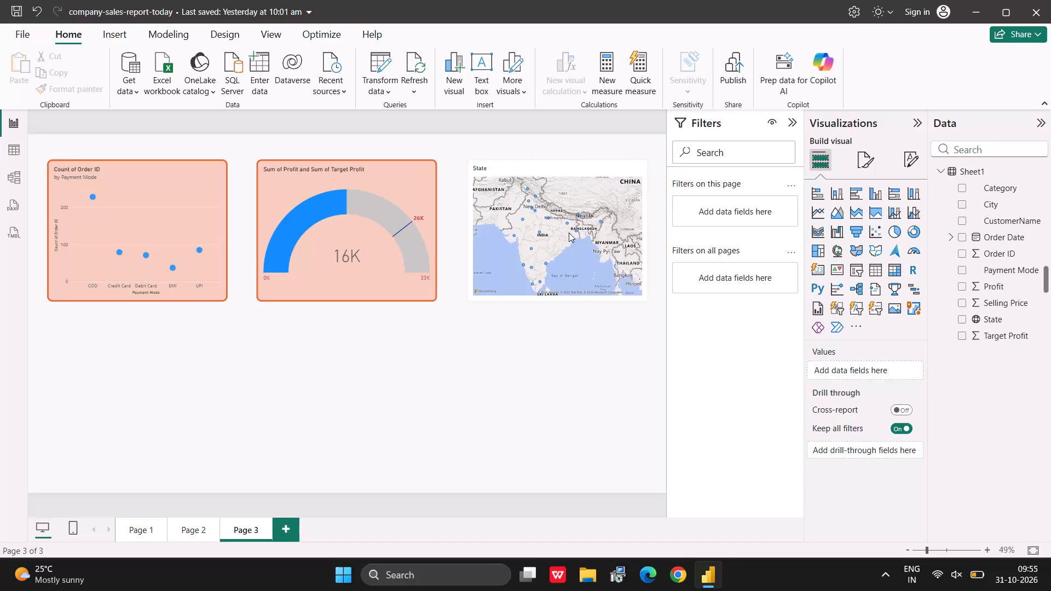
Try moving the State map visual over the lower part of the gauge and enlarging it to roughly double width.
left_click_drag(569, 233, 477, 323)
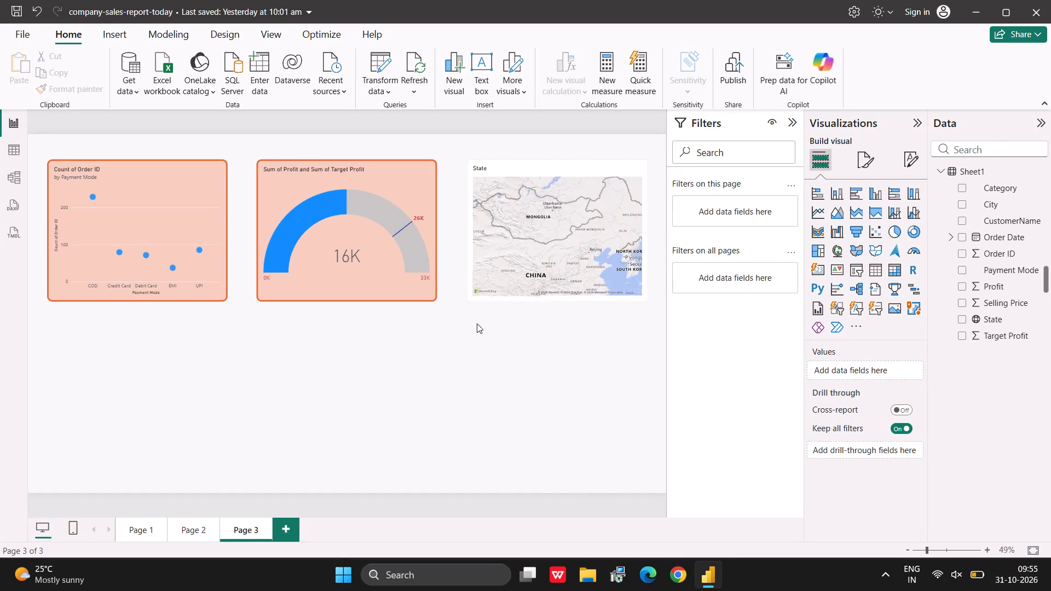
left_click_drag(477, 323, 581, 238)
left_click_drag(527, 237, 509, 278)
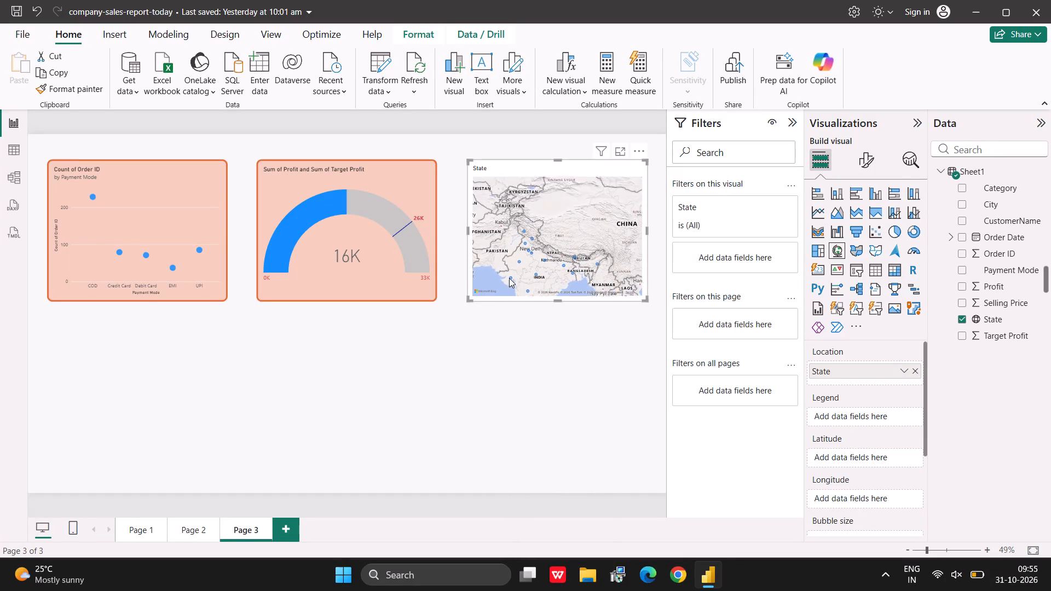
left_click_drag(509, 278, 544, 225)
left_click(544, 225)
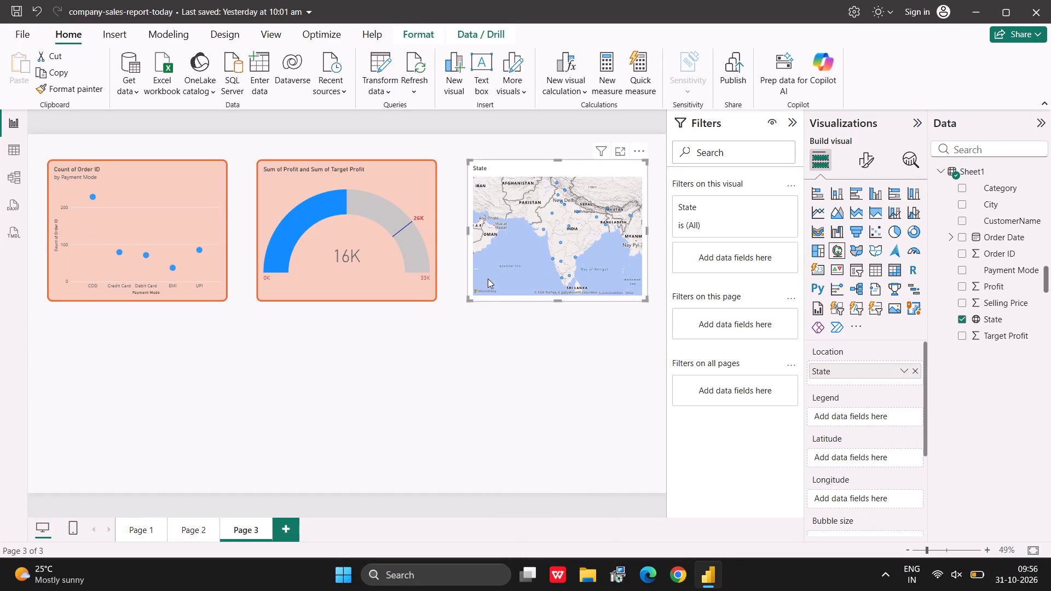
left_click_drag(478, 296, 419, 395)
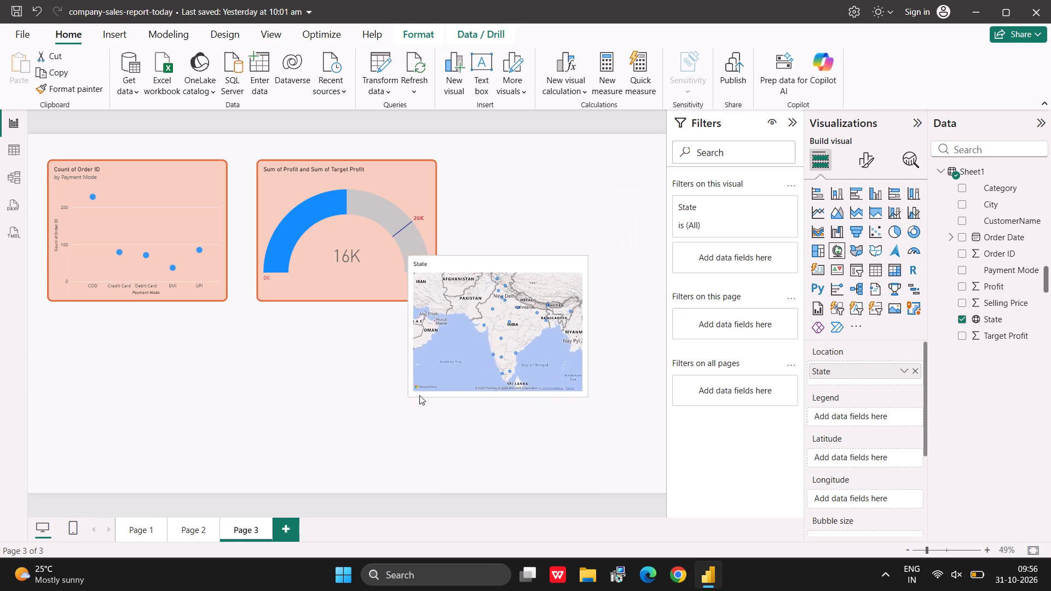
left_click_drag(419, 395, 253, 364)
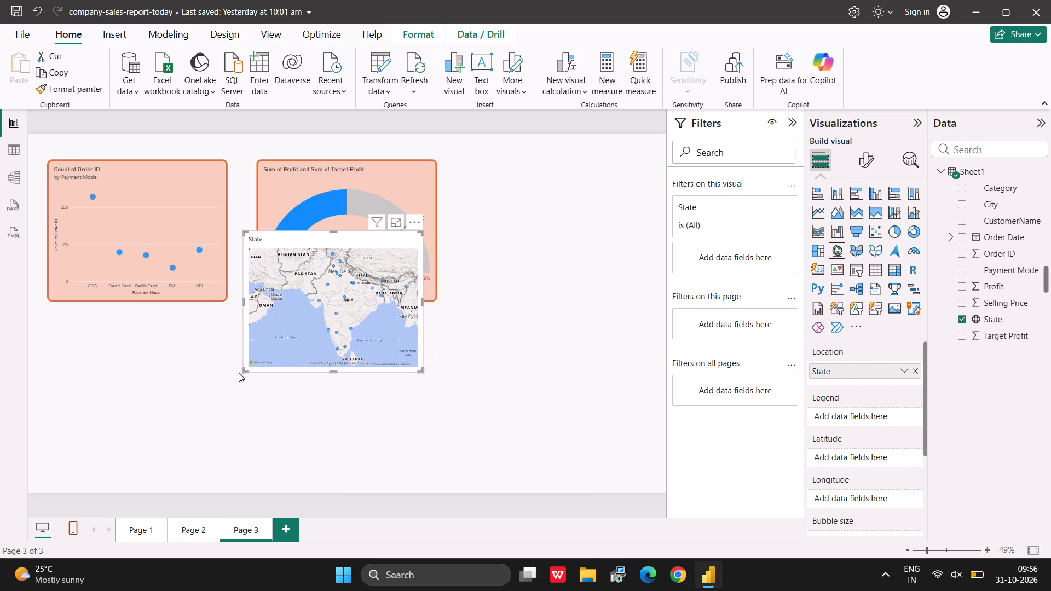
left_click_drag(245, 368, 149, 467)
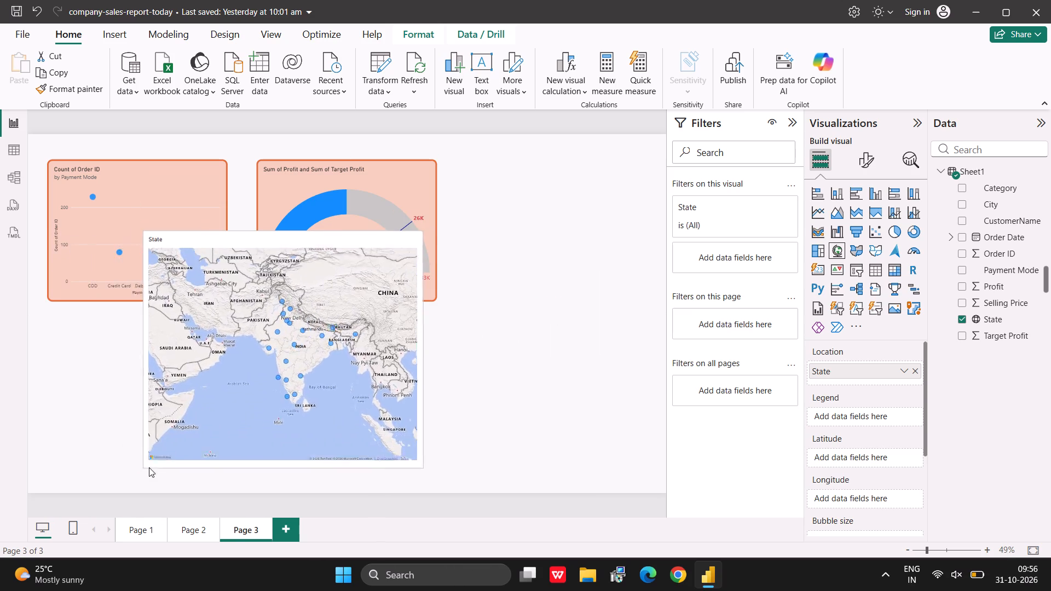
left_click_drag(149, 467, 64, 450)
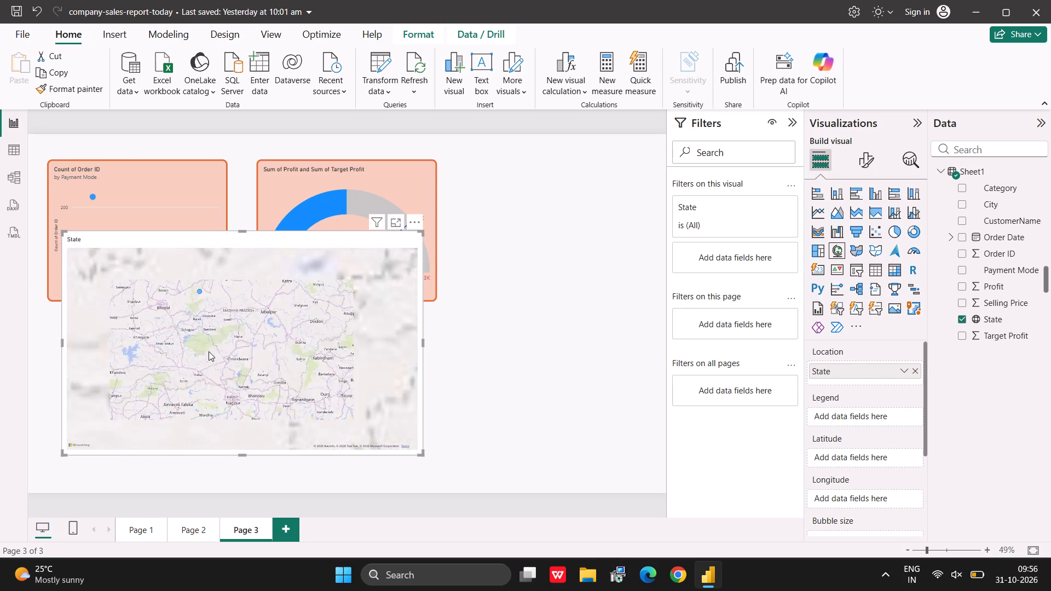
Zoom in on the enlarged map and pan across central, eastern and southern India to examine the plotted states.
scroll(209, 351, "up", 1)
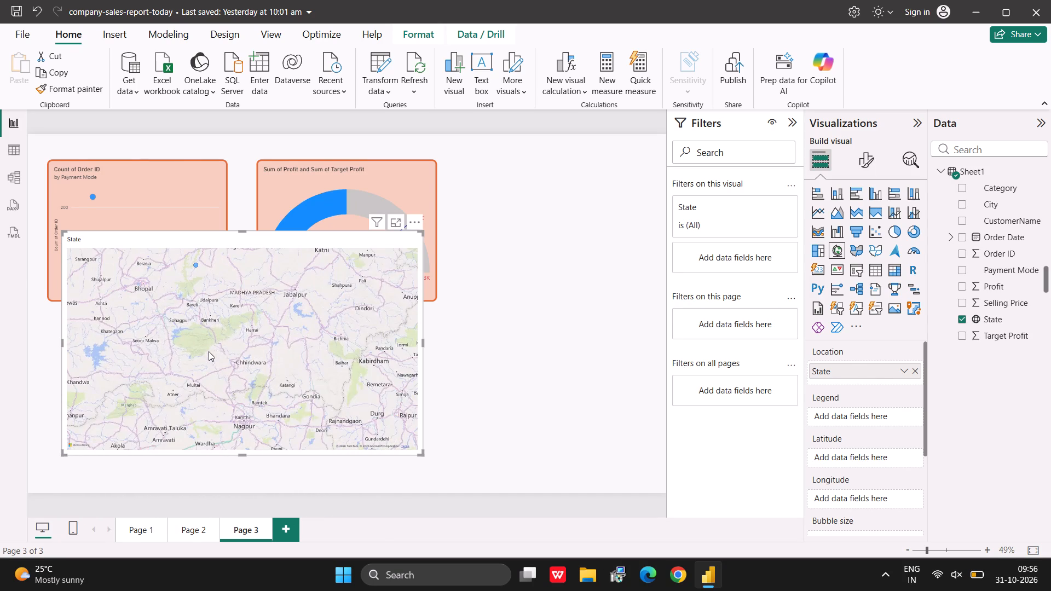
left_click_drag(374, 421, 242, 359)
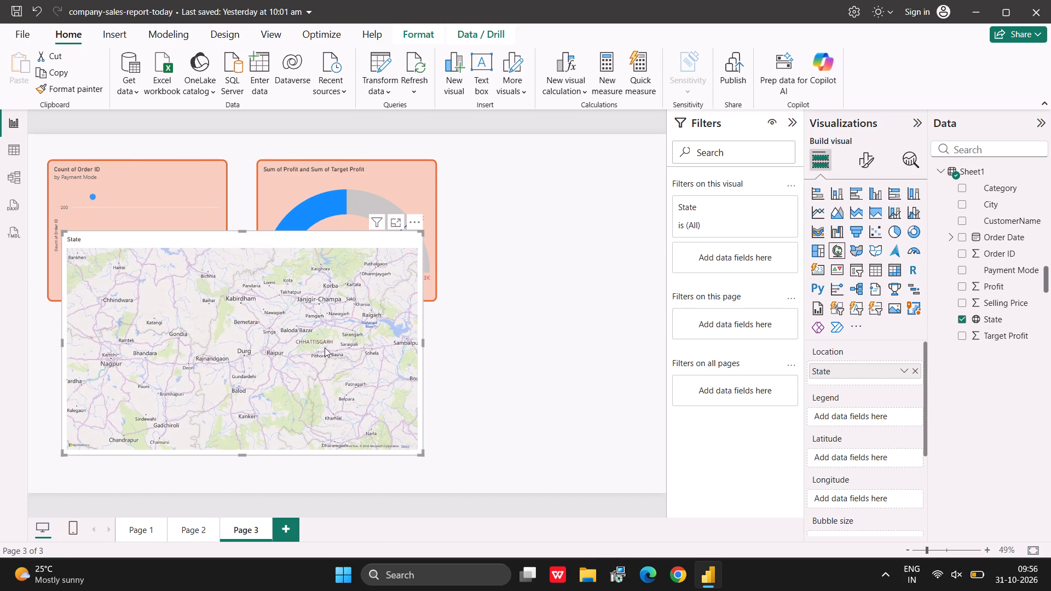
left_click_drag(332, 346, 207, 408)
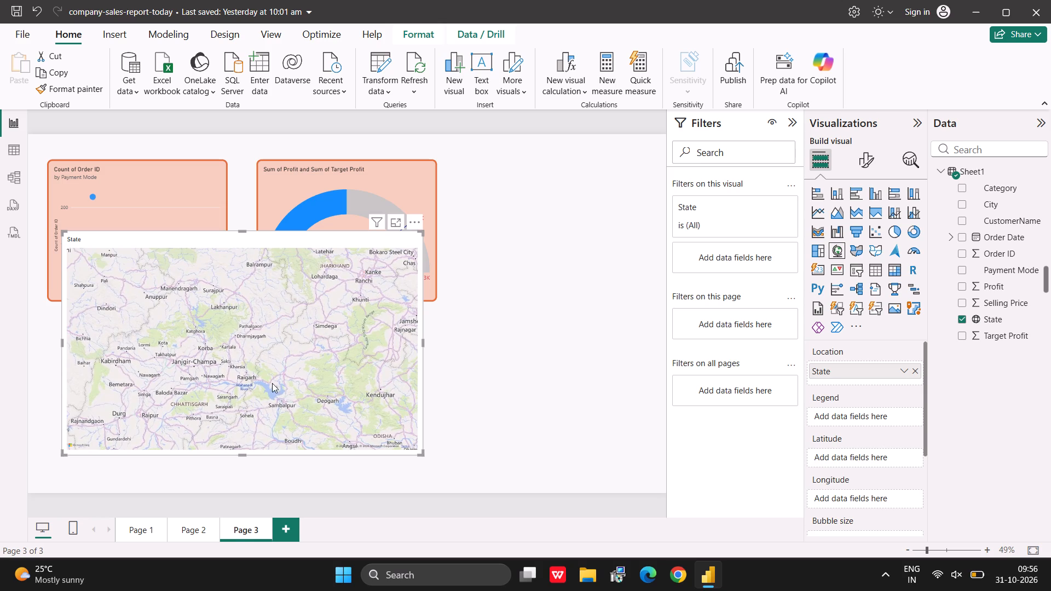
left_click_drag(337, 367, 170, 368)
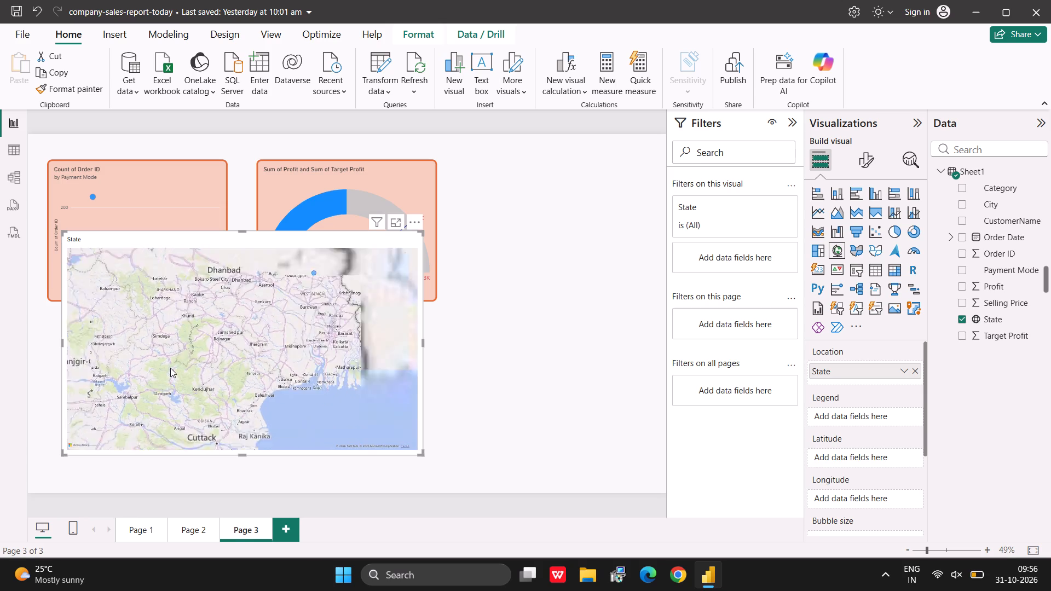
left_click_drag(172, 334, 321, 233)
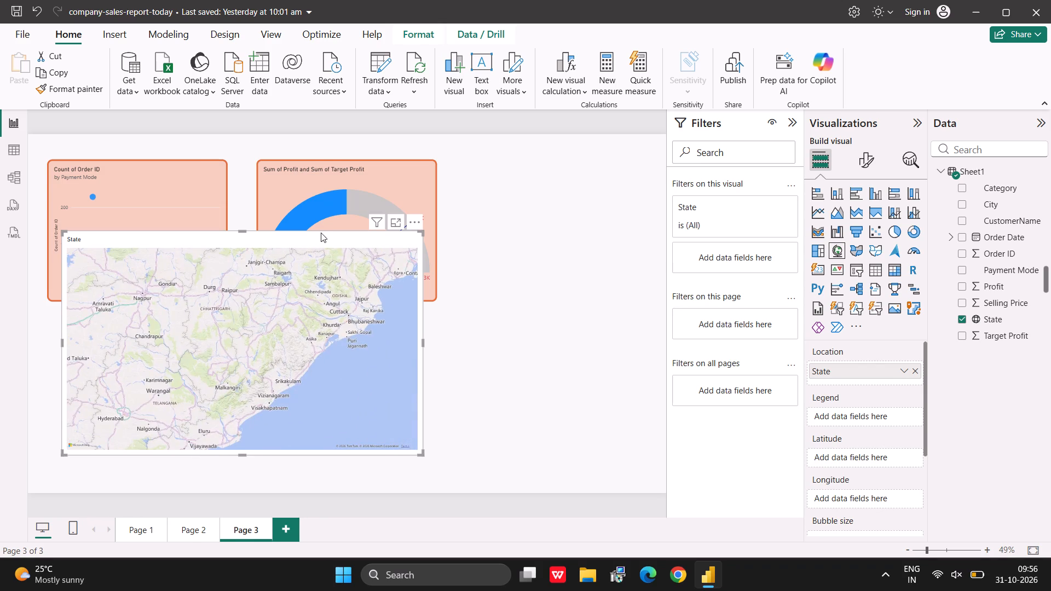
left_click_drag(237, 339, 342, 267)
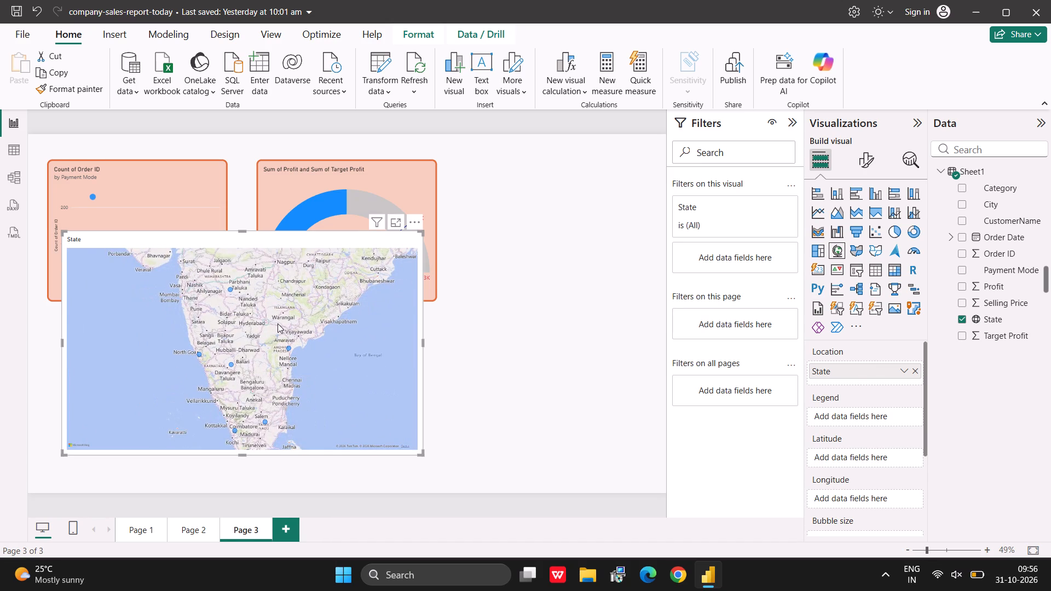
left_click_drag(316, 322, 252, 320)
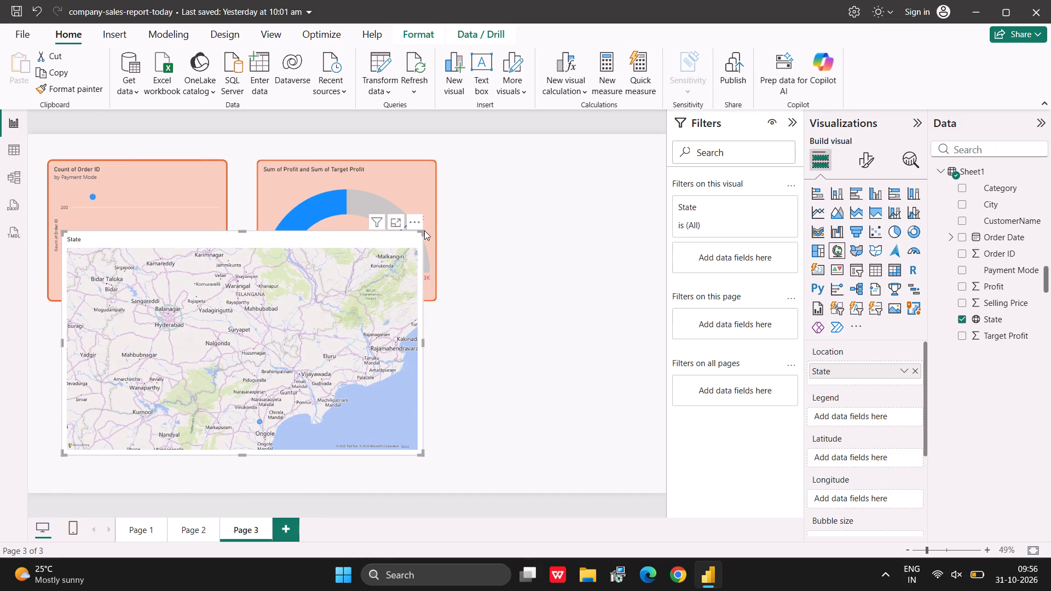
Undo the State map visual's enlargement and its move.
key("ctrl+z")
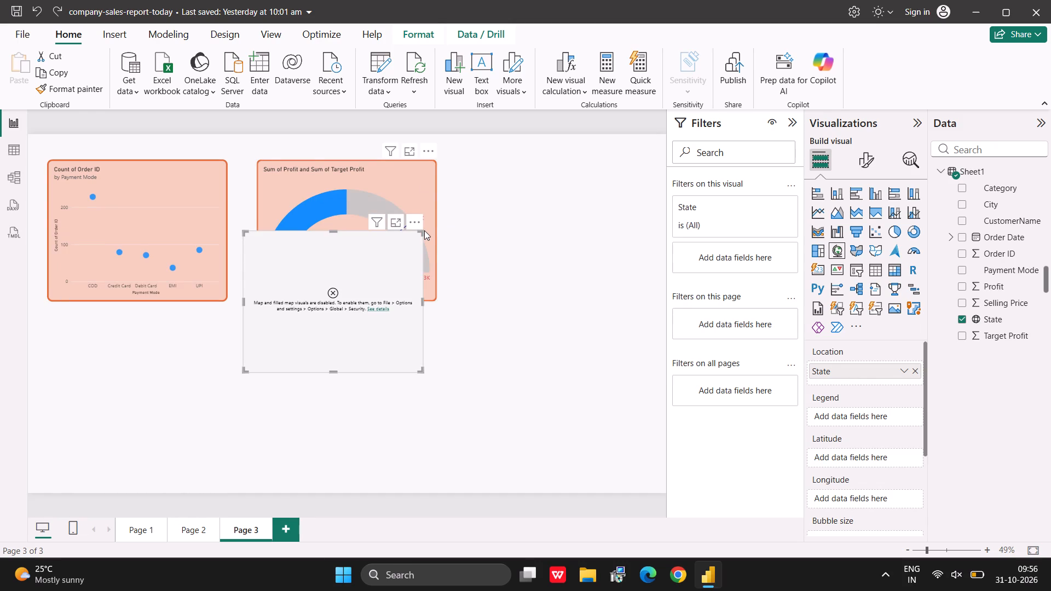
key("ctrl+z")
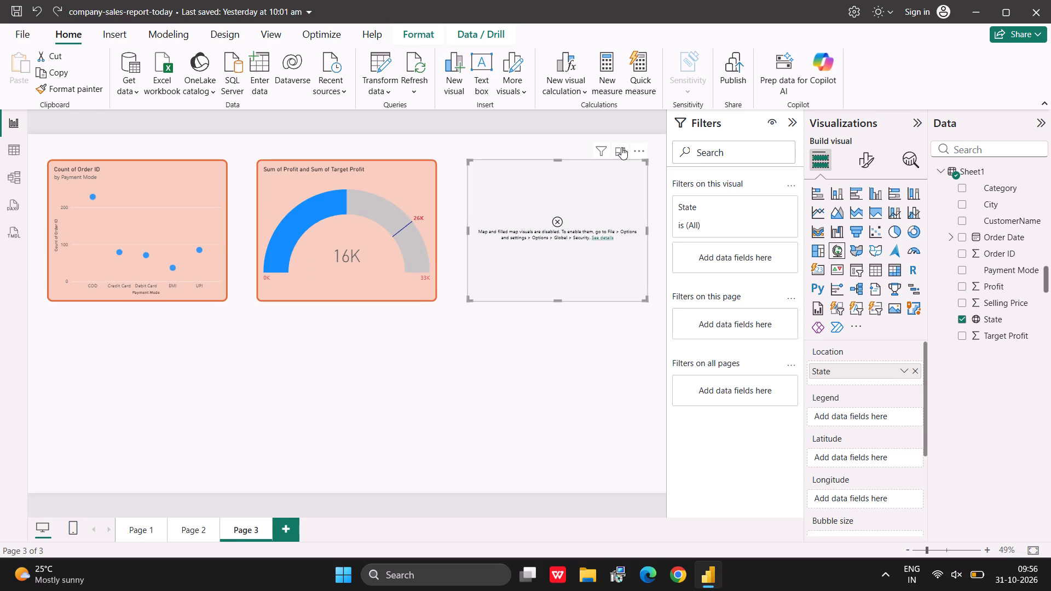
Remove the State map visual from Page 3.
left_click(639, 147)
left_click(677, 183)
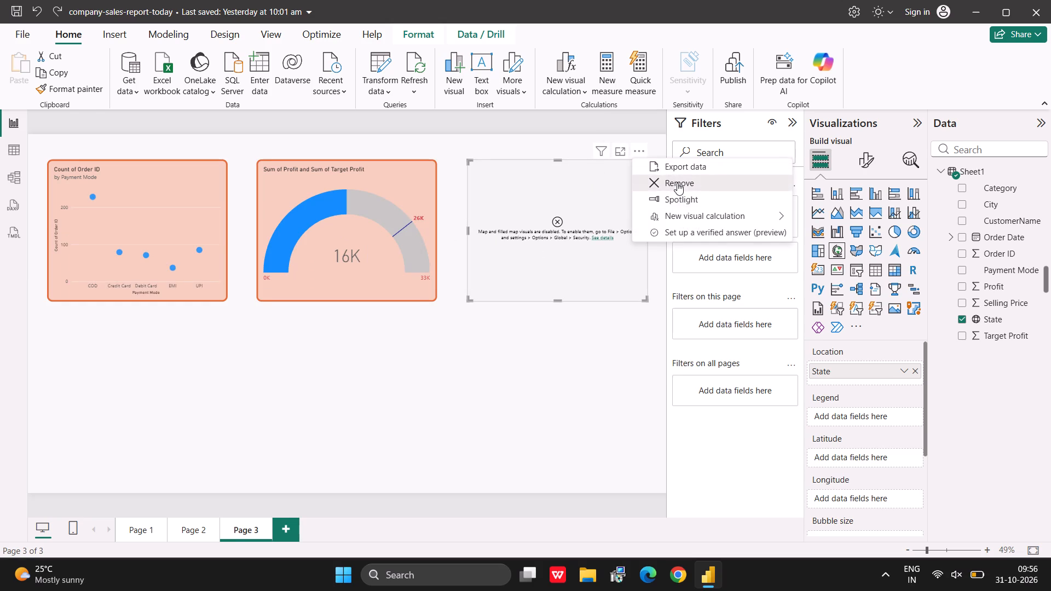
Insert a new Map visual on Page 3 and assign the State field from Sheet1 as its Location.
left_click(836, 254)
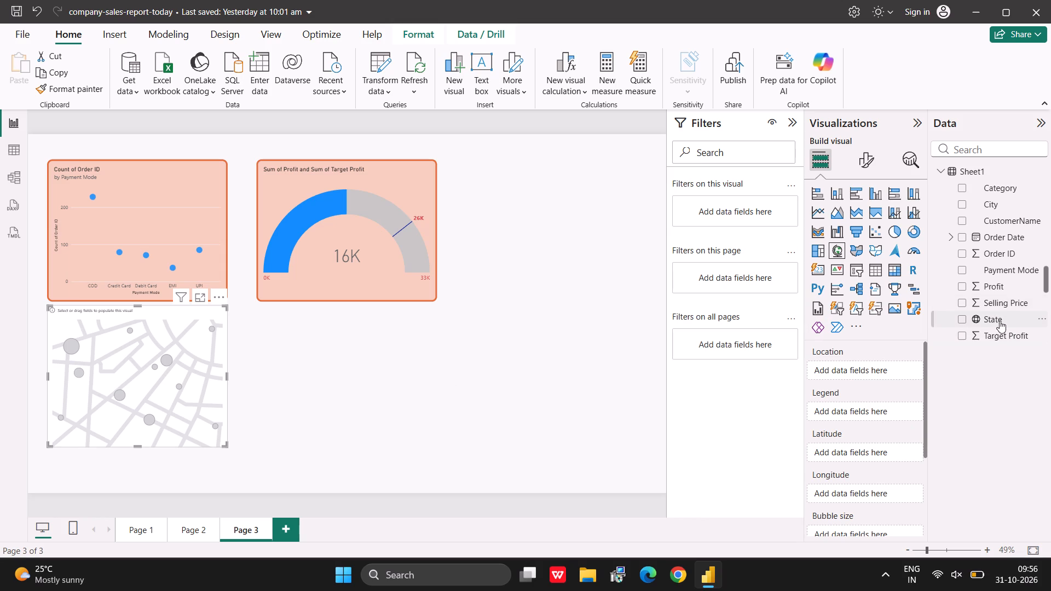
left_click_drag(1001, 319, 871, 382)
left_click_drag(871, 382, 875, 371)
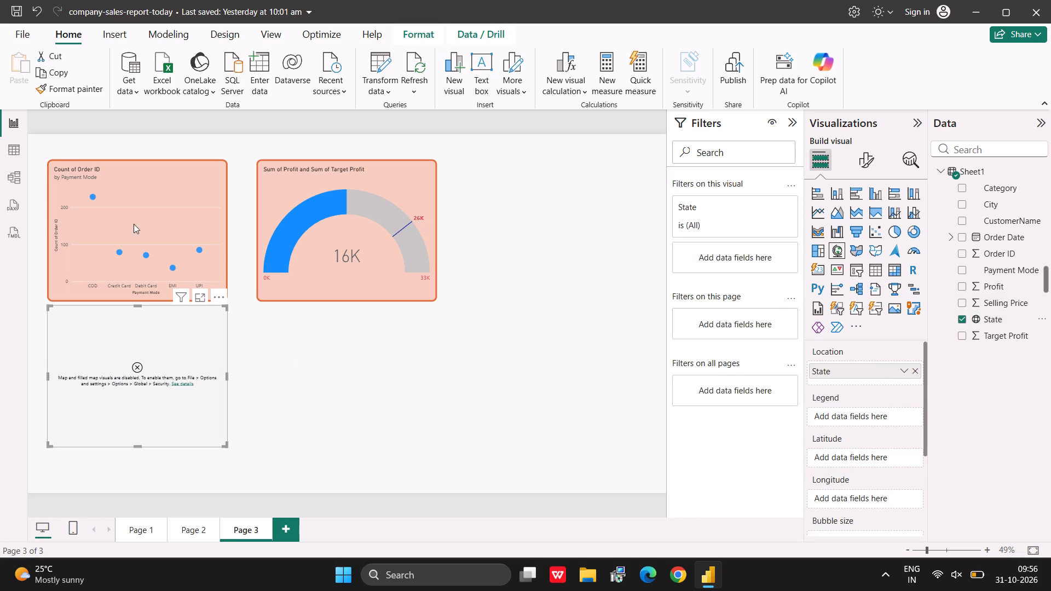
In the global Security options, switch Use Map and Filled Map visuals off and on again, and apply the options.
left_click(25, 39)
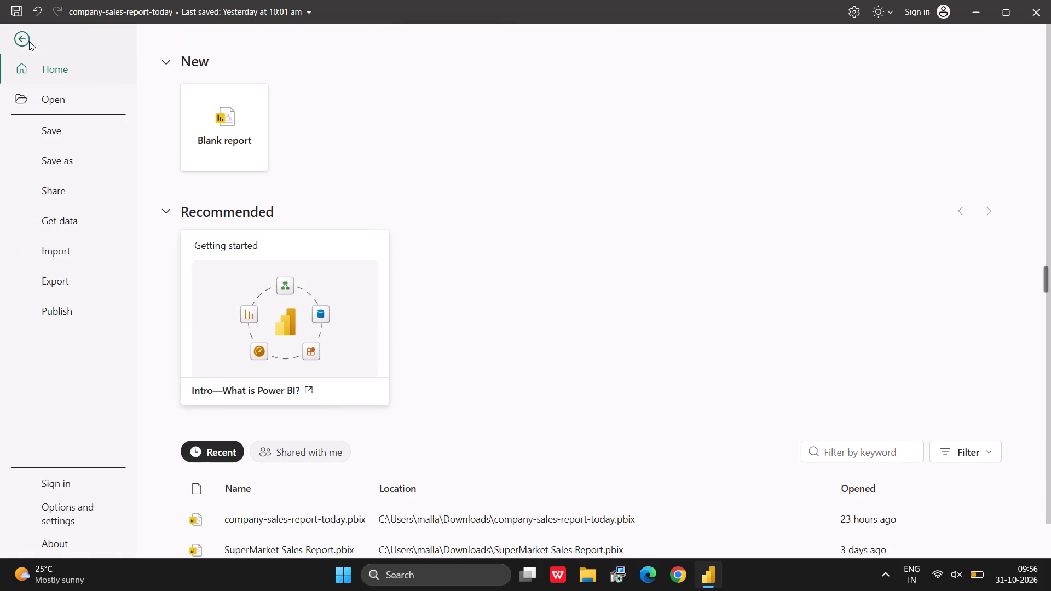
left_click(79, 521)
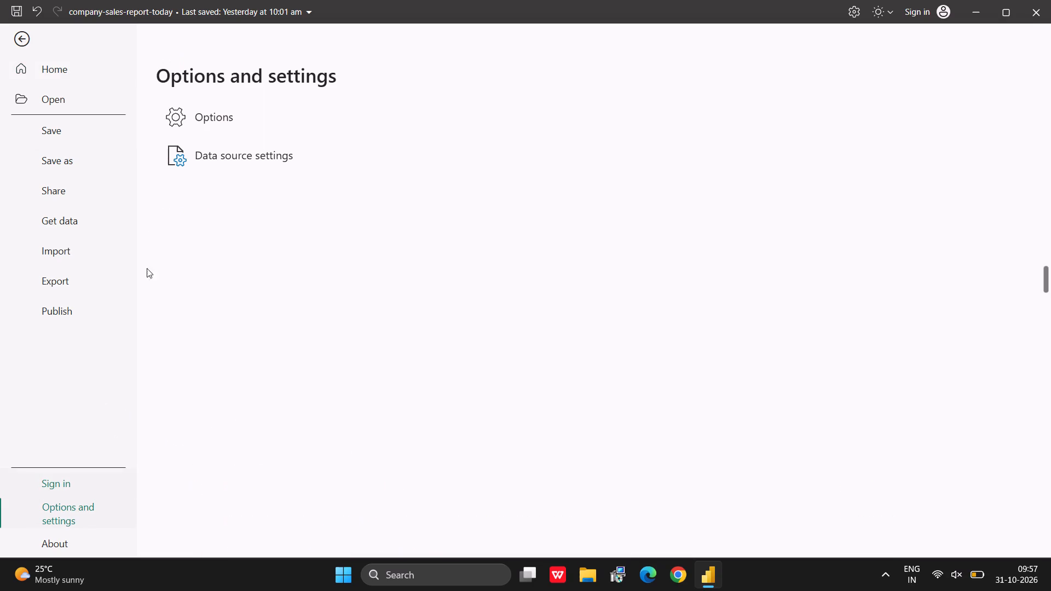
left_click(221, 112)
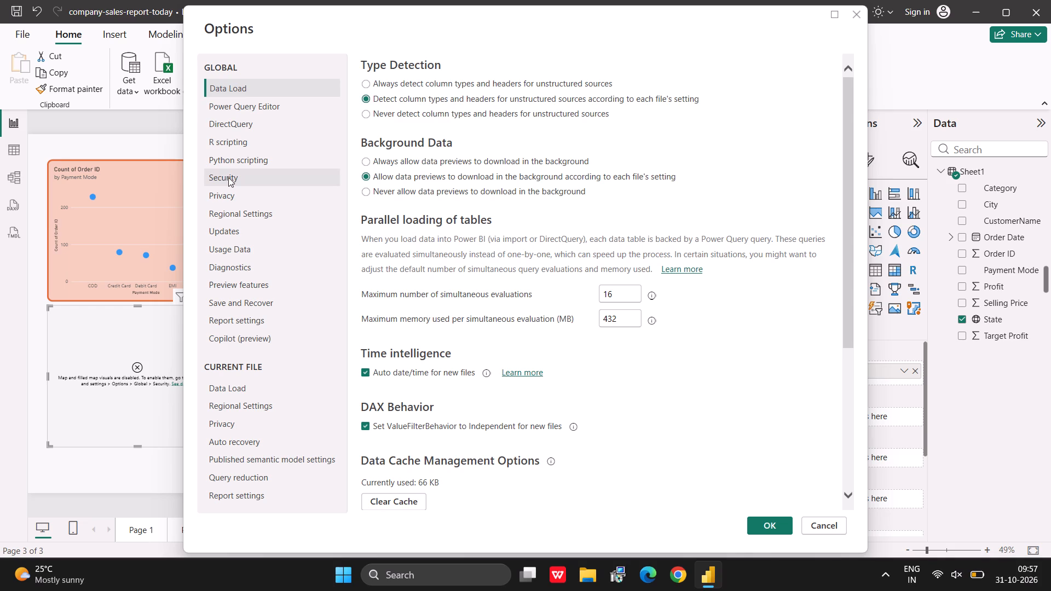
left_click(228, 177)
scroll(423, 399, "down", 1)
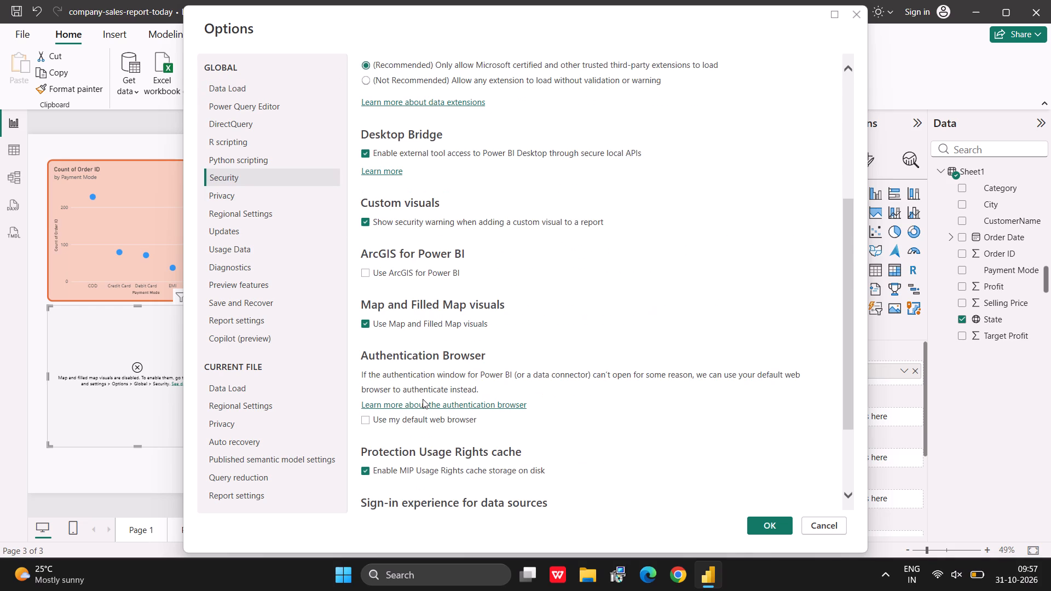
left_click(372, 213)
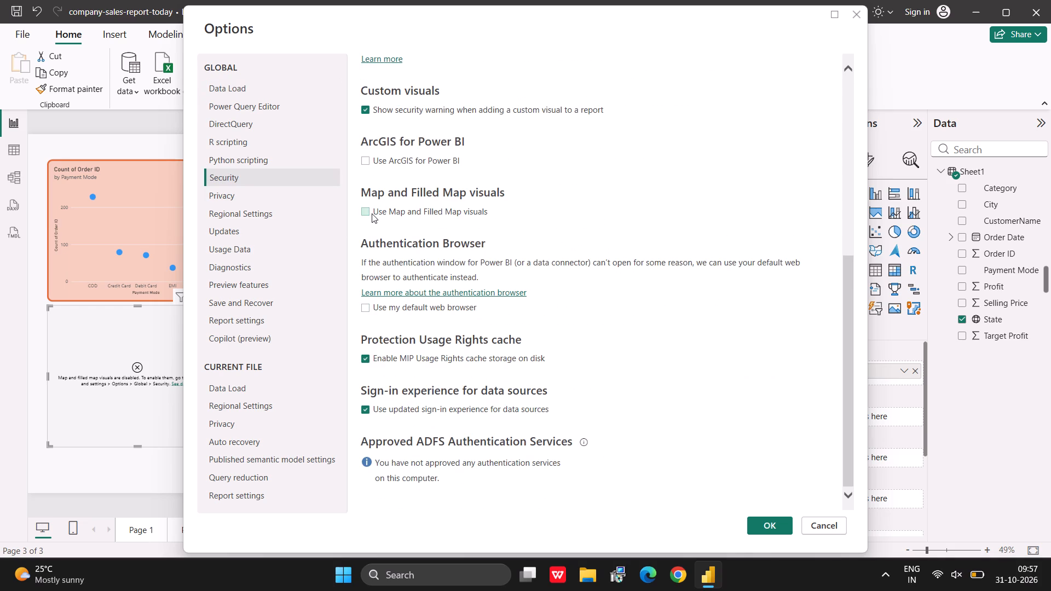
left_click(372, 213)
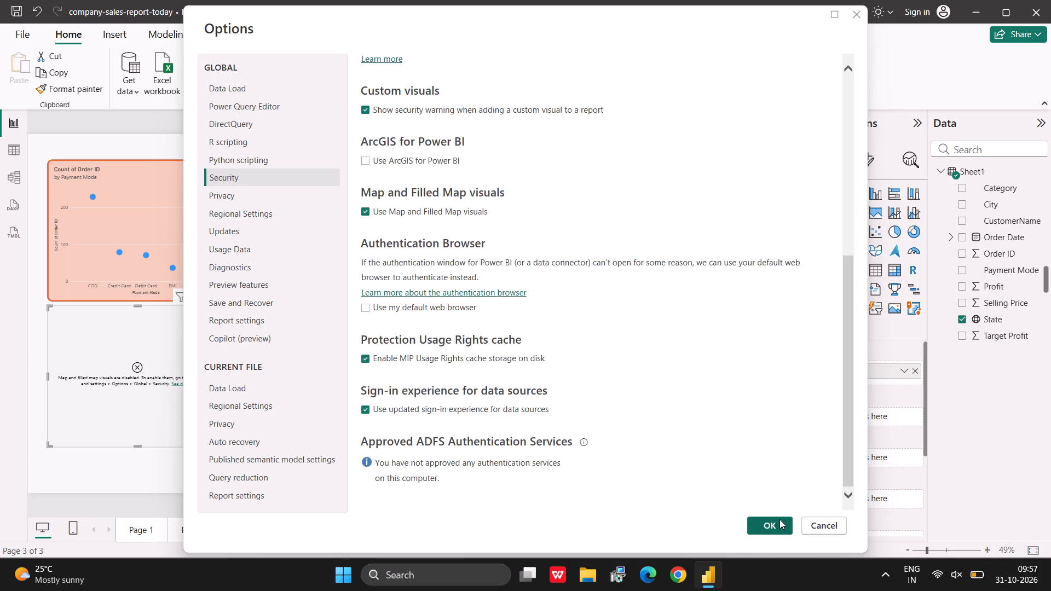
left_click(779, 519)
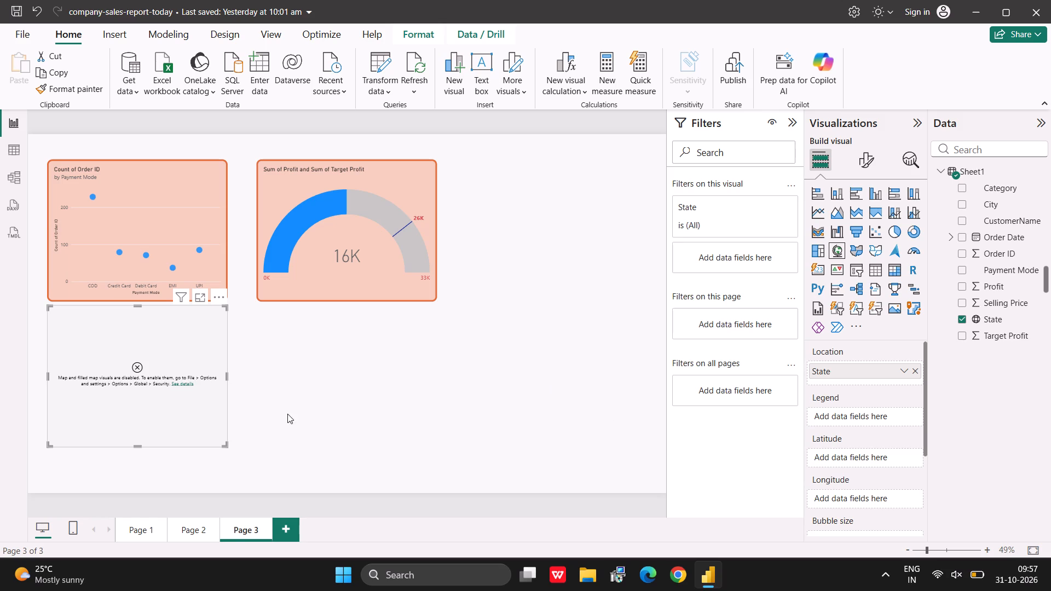
Move the new map visual directly beneath the Sum of Profit and Sum of Target Profit gauge.
left_click_drag(166, 398, 372, 412)
left_click(372, 412)
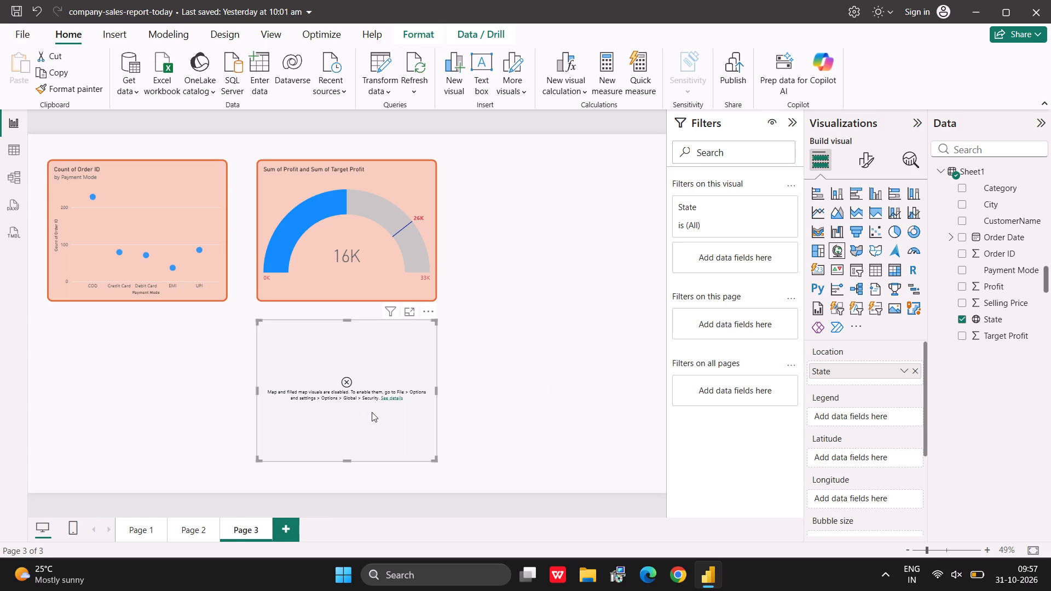
Save the company-sales-report-today report and close Power BI Desktop.
key("ctrl+s")
left_click(1050, 5)
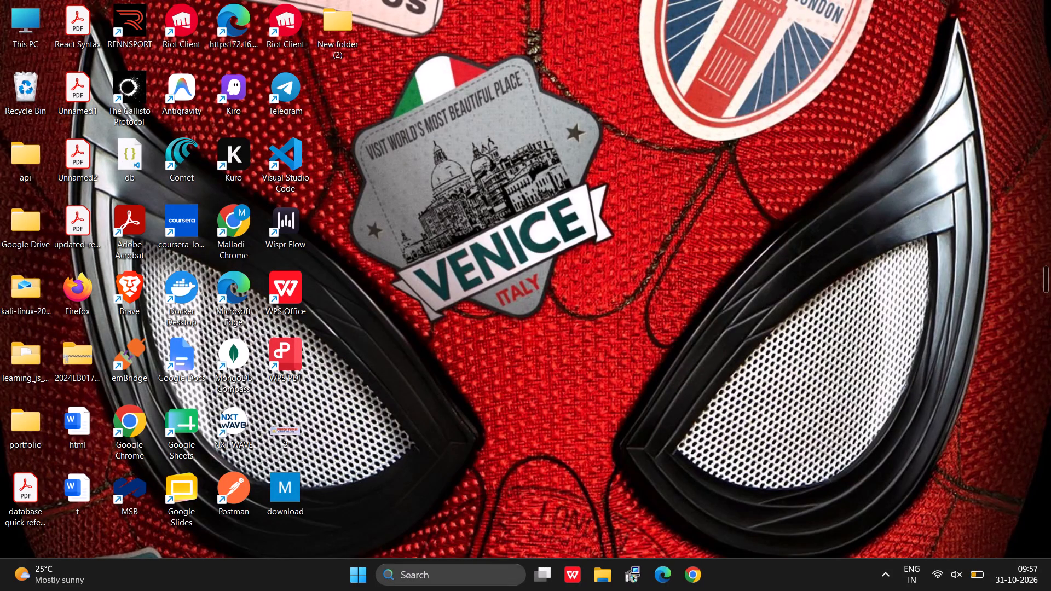
Find Power BI Desktop by searching the computer for "po" and launch it again.
left_click(418, 579)
type("po")
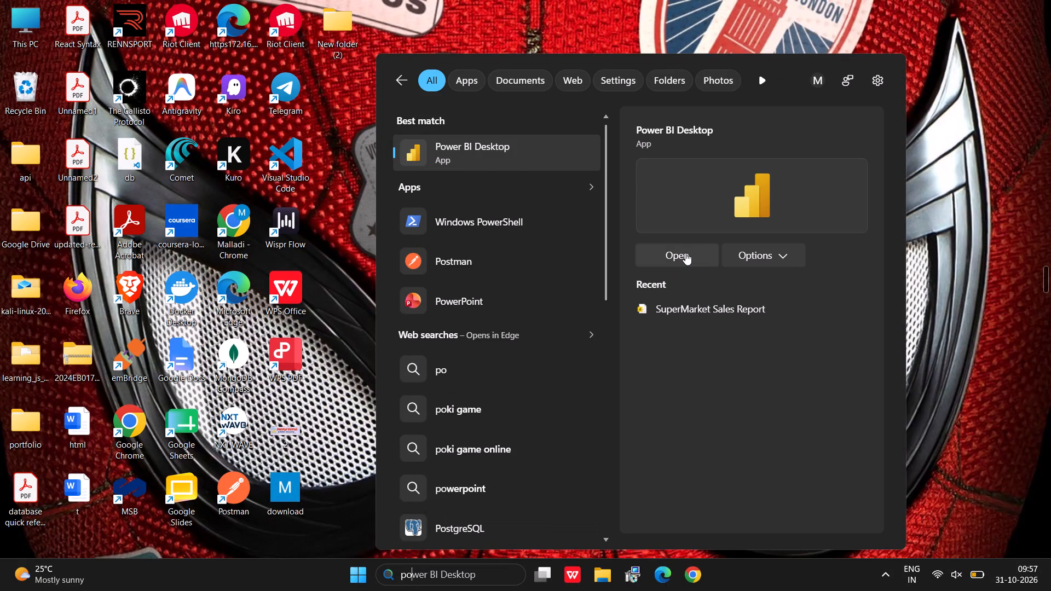
left_click(685, 253)
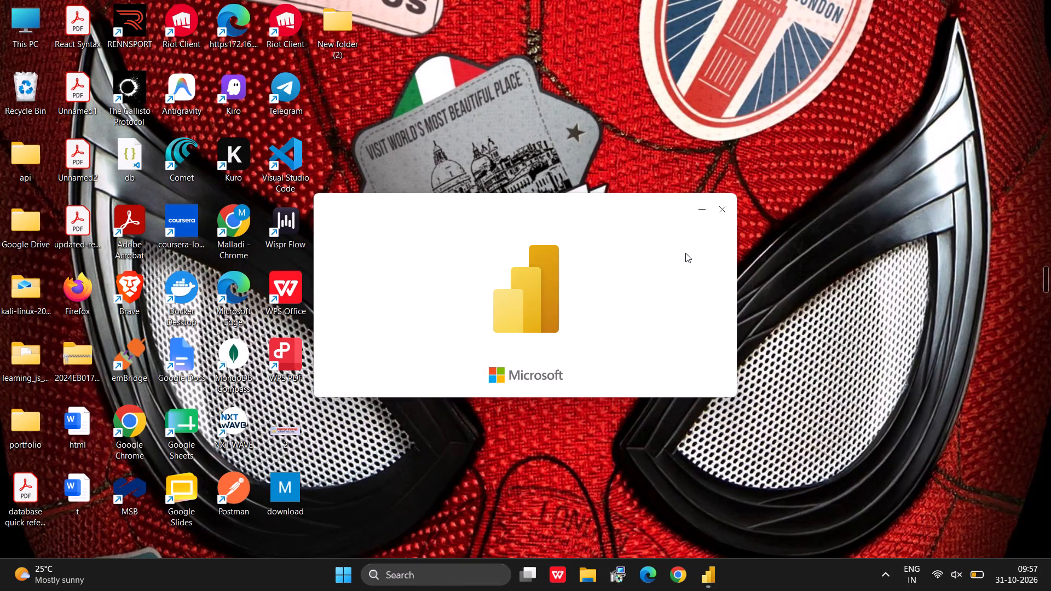
key("Escape")
key("Escape")
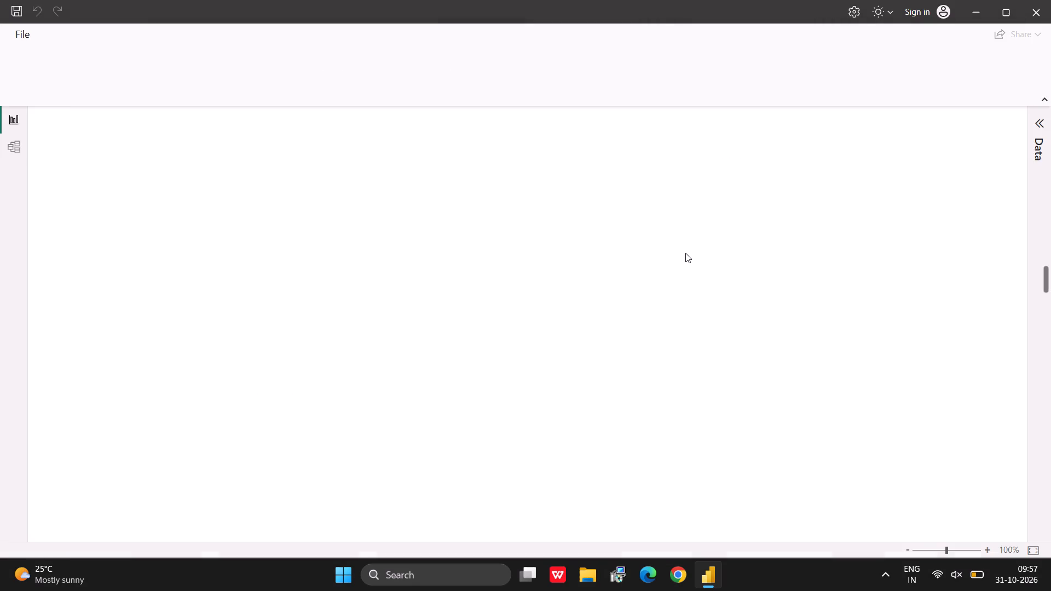
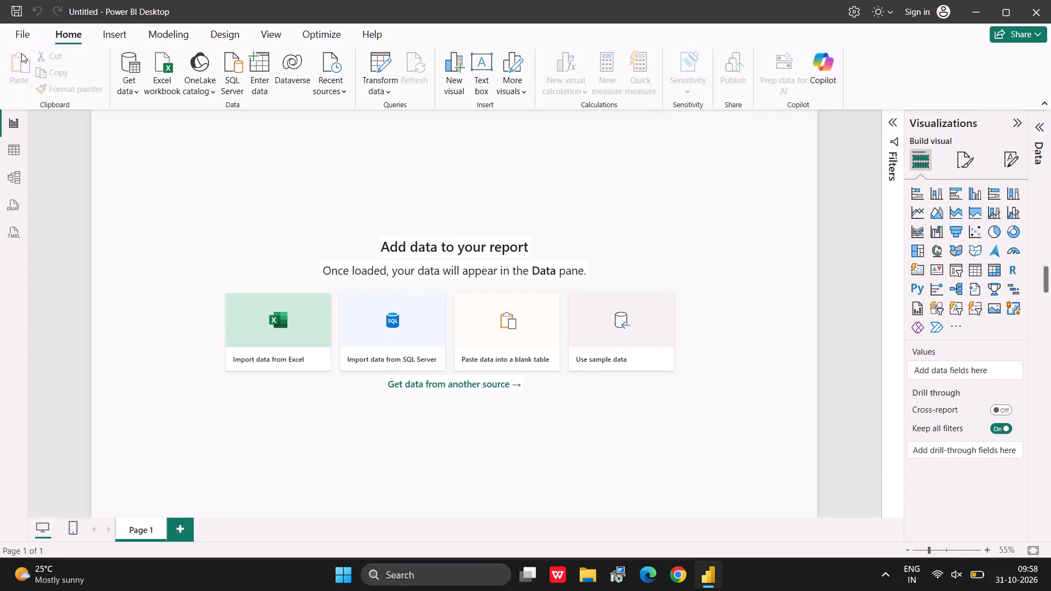
Reopen the recent company-sales-report-today.pbix report from the Downloads folder.
left_click(29, 39)
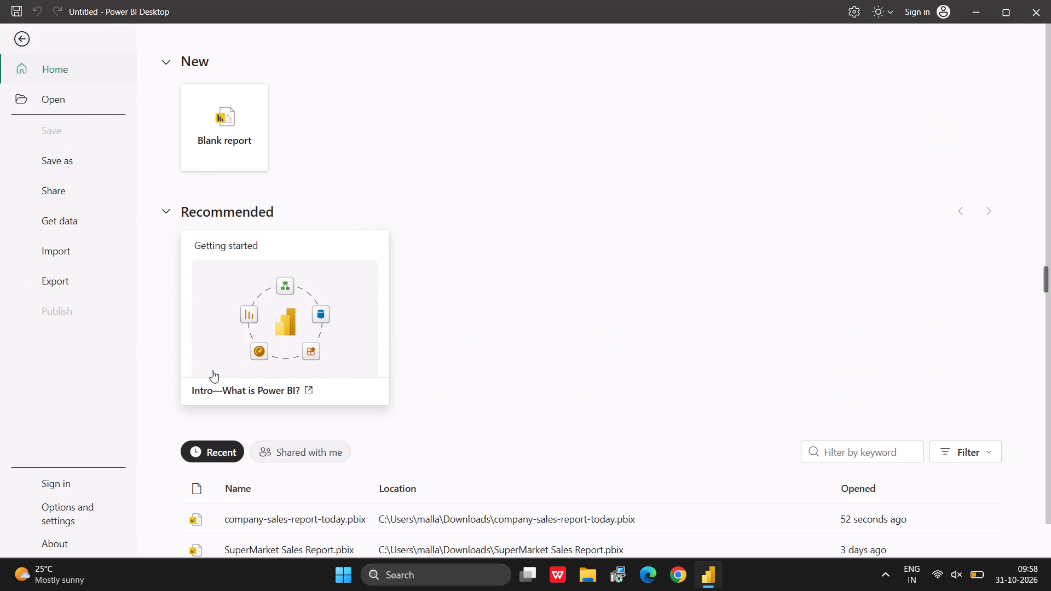
left_click(325, 514)
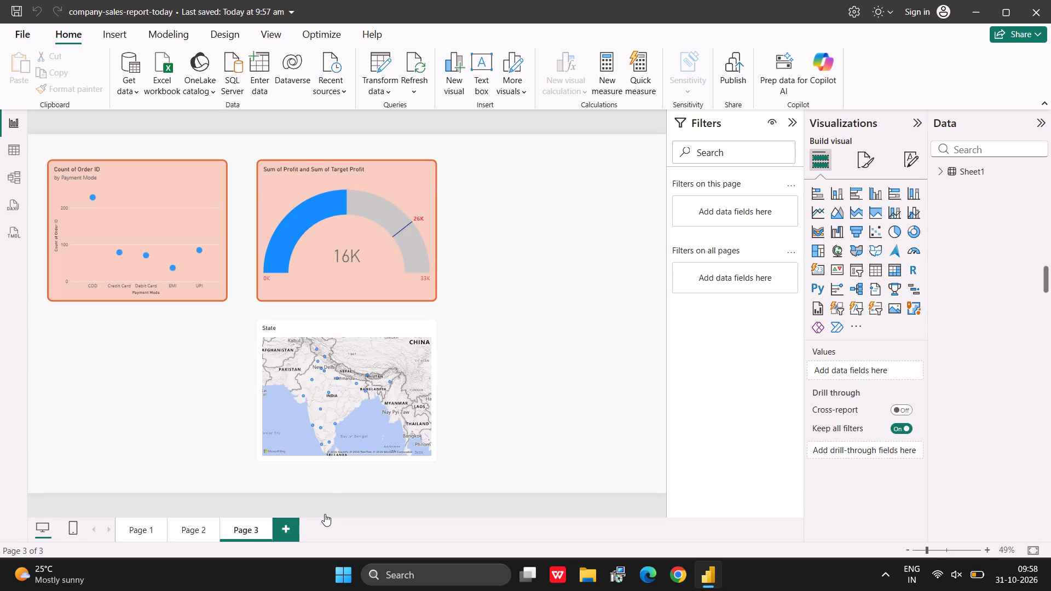
left_click(229, 450)
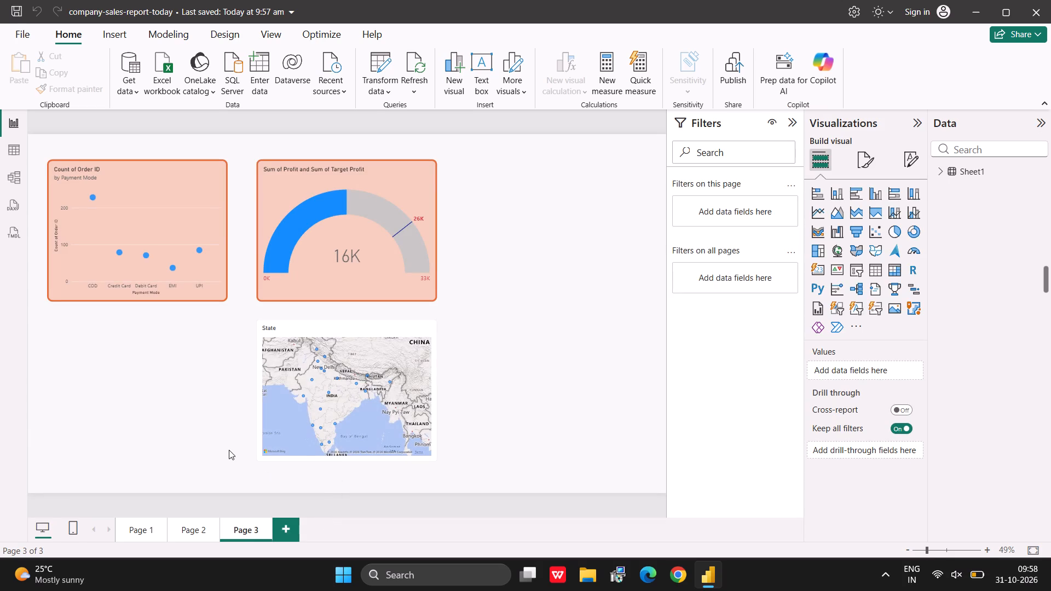
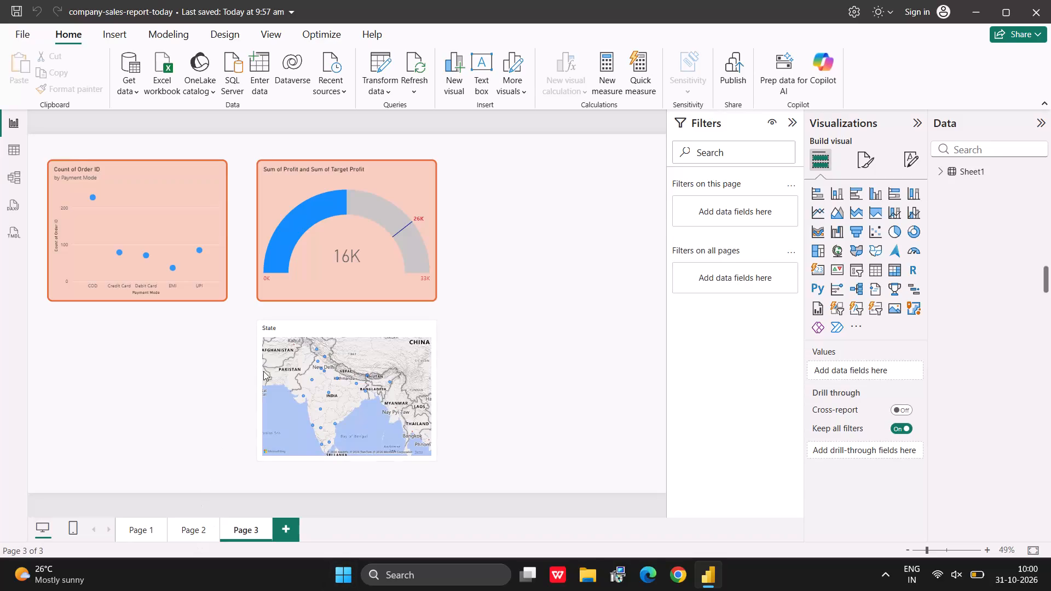
Switch to Chrome, open the Nxtwave learning portal and complete its face ID verification.
left_click(683, 574)
left_click(364, 407)
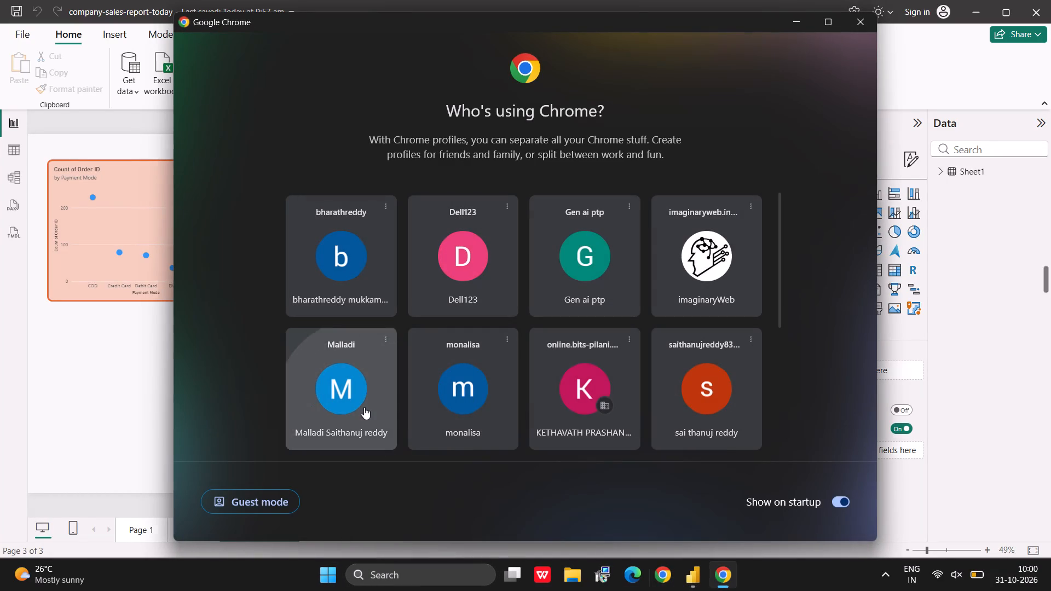
left_click(202, 21)
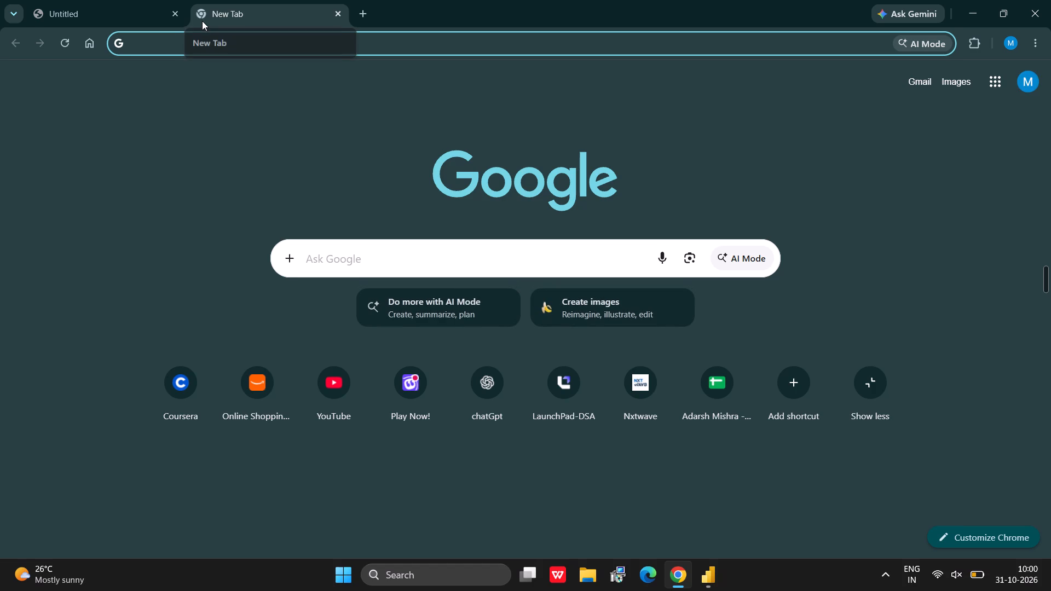
left_click(643, 404)
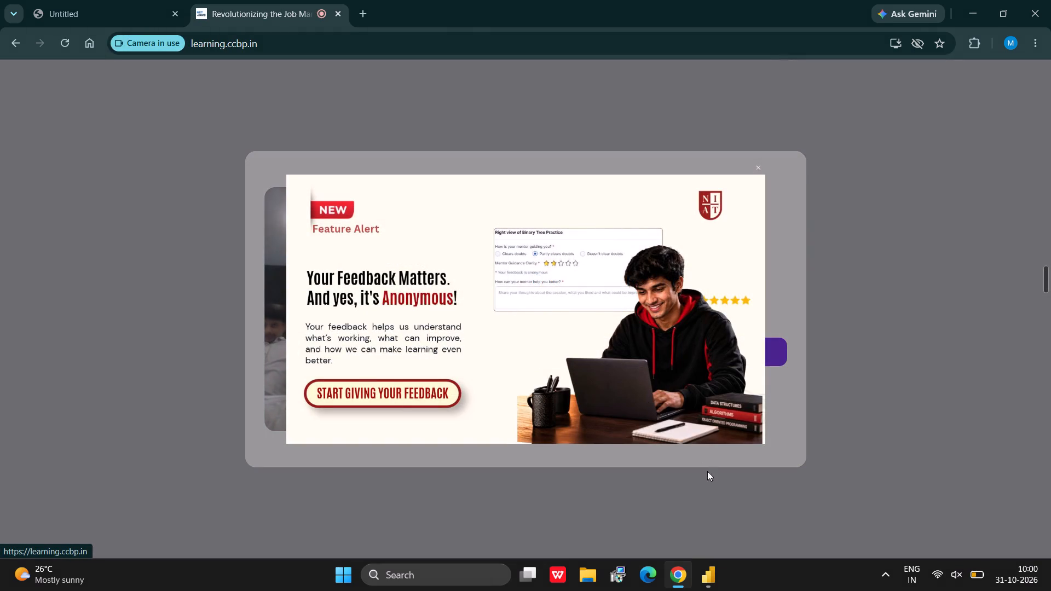
left_click(754, 167)
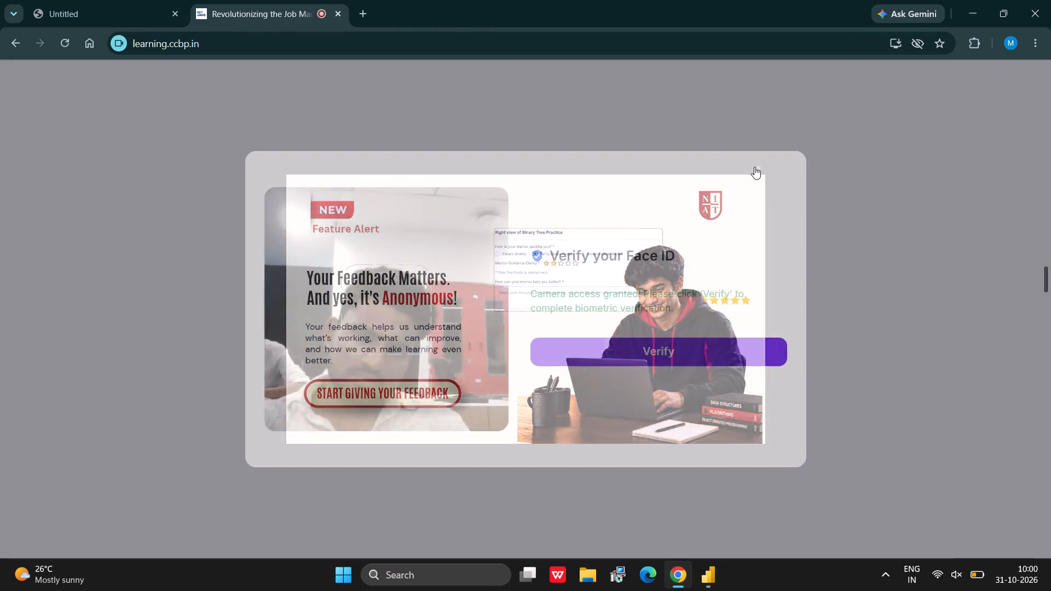
left_click(663, 352)
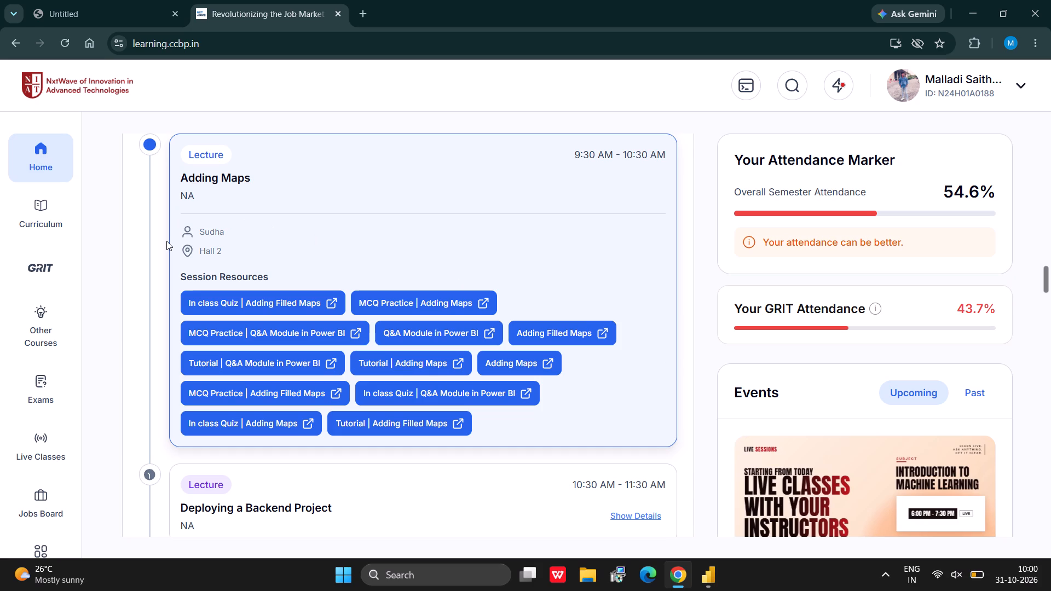
Open the Adding Maps lesson in the Advanced Visualization course and download its Adding Maps dataset.
left_click(233, 297)
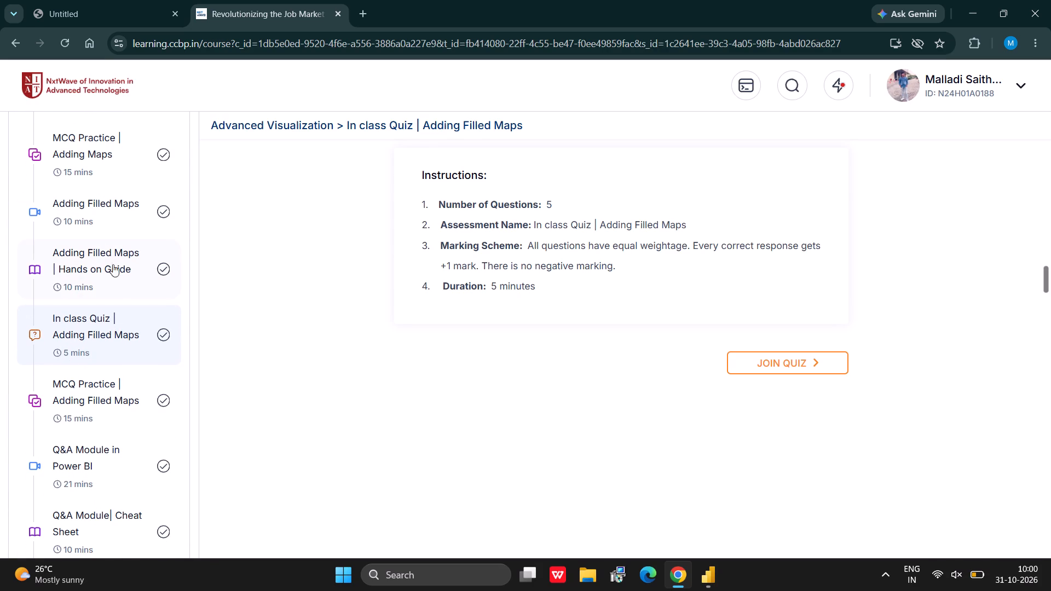
left_click(96, 221)
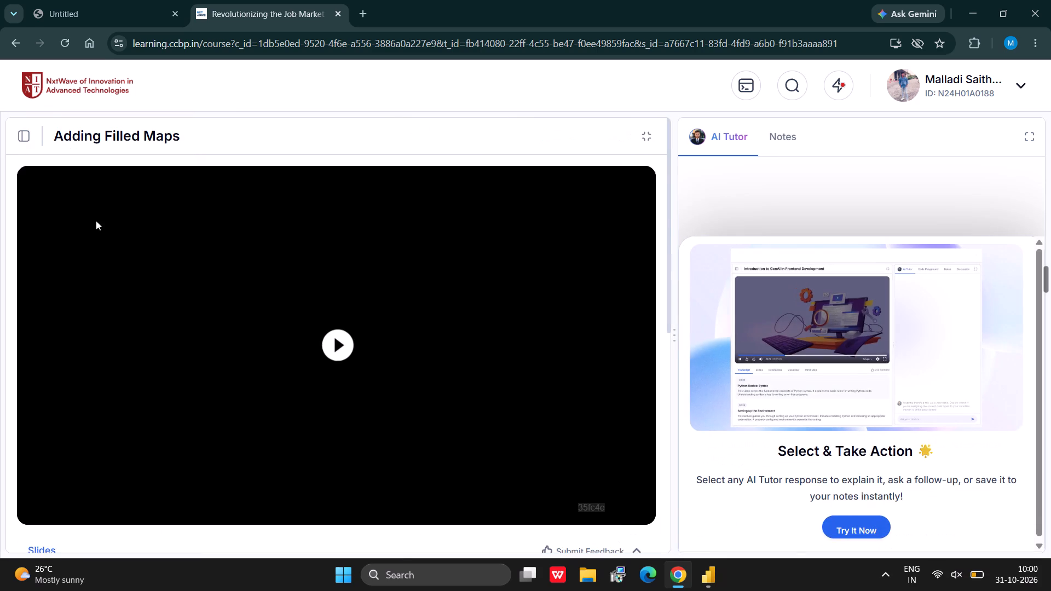
left_click(18, 132)
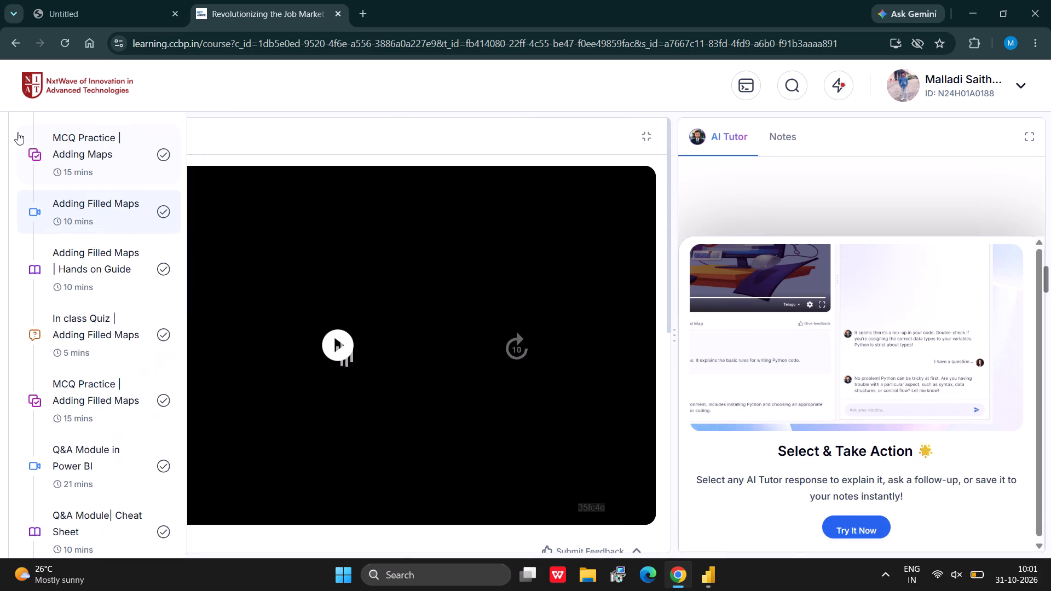
scroll(121, 328, "up", 3)
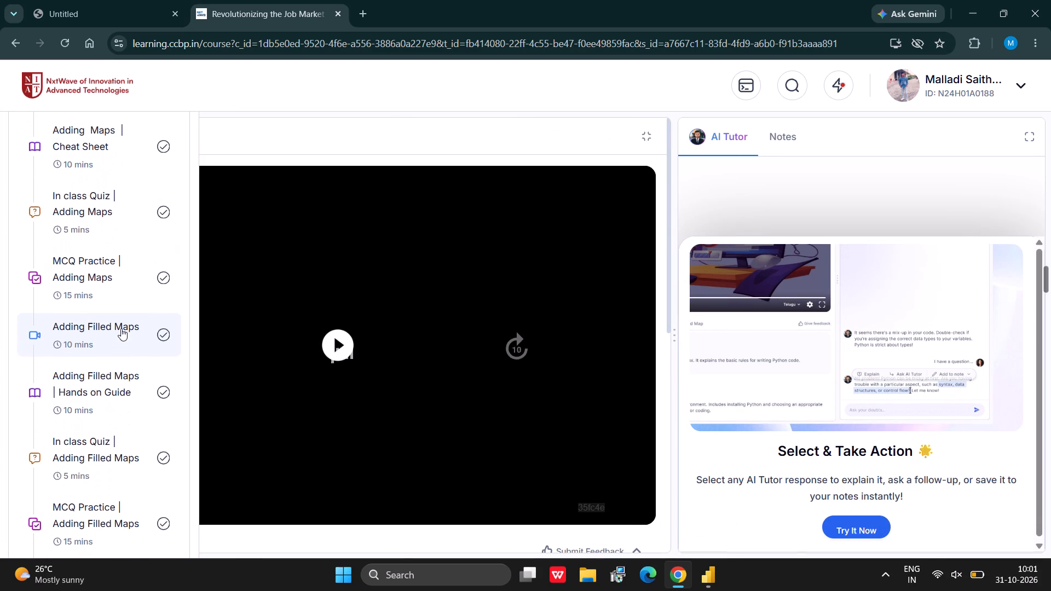
scroll(121, 328, "up", 1)
left_click(106, 192)
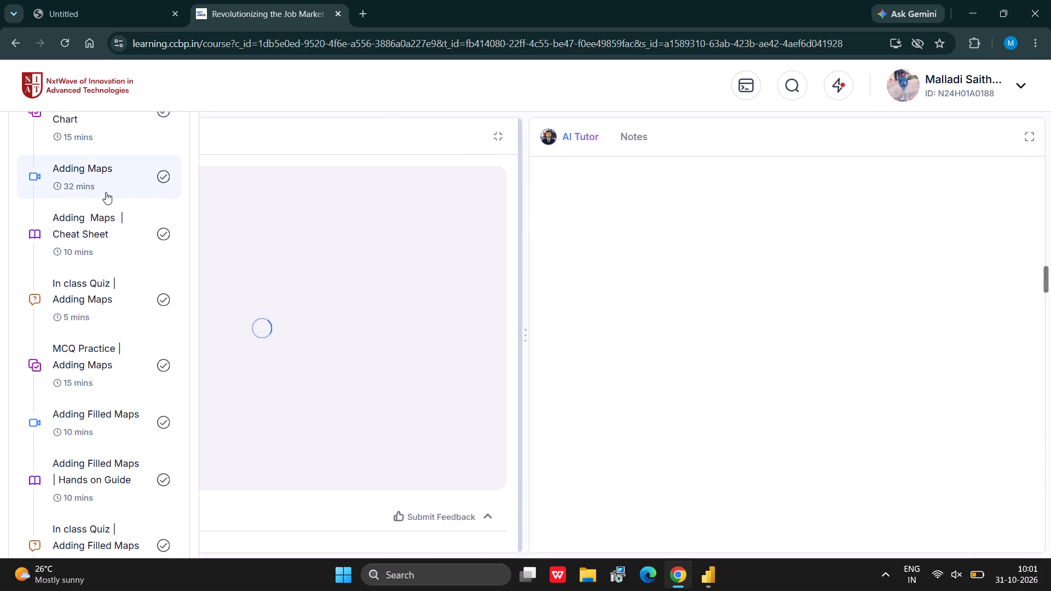
scroll(261, 417, "down", 3)
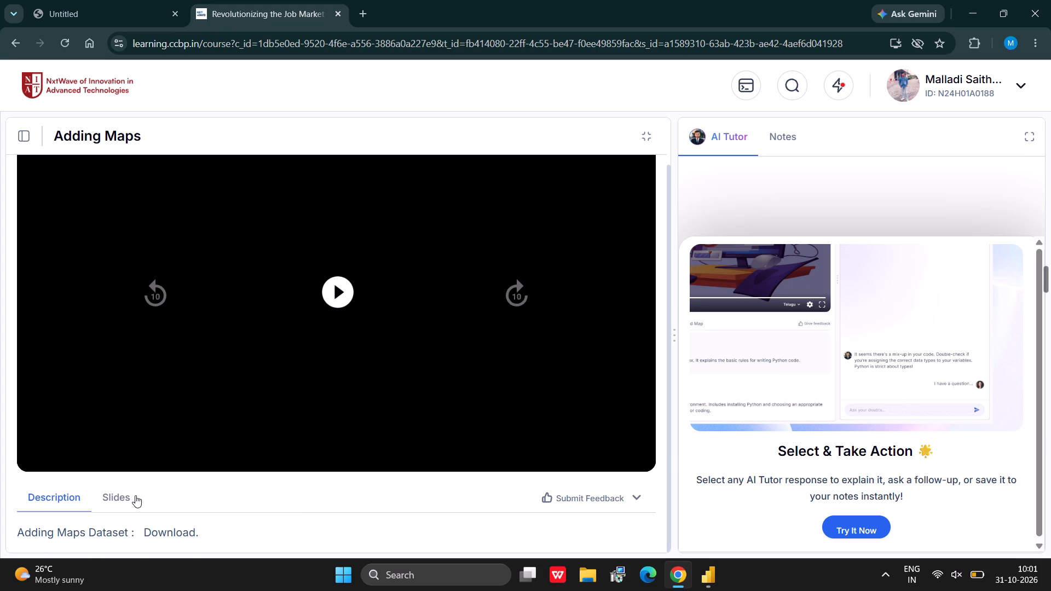
left_click(159, 535)
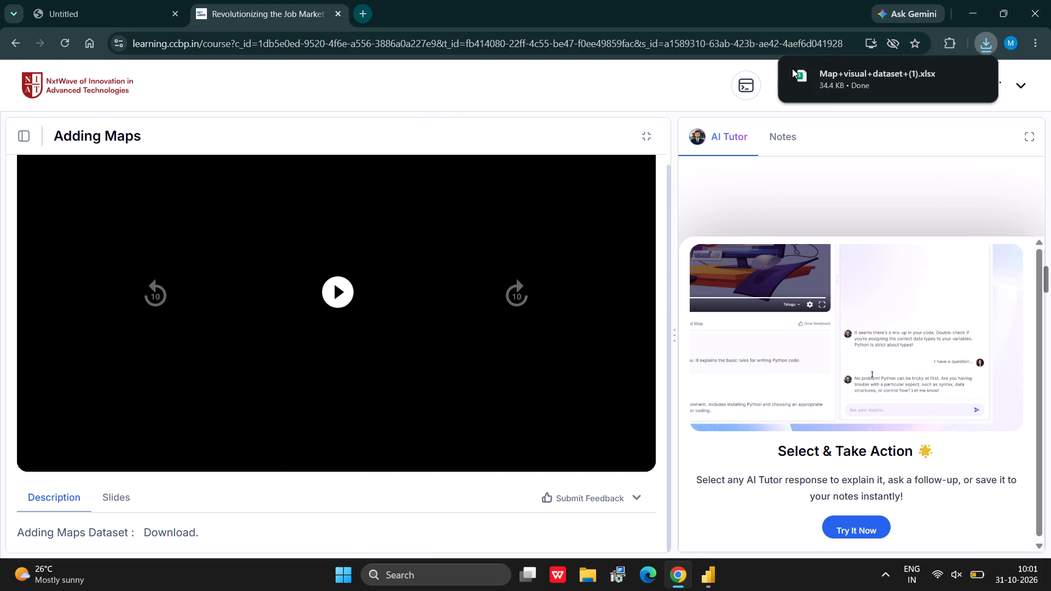
Open the downloaded Map+visual+dataset+(1).xlsx in WPS Office to review its columns, and return to the Power BI report.
double_click(842, 83)
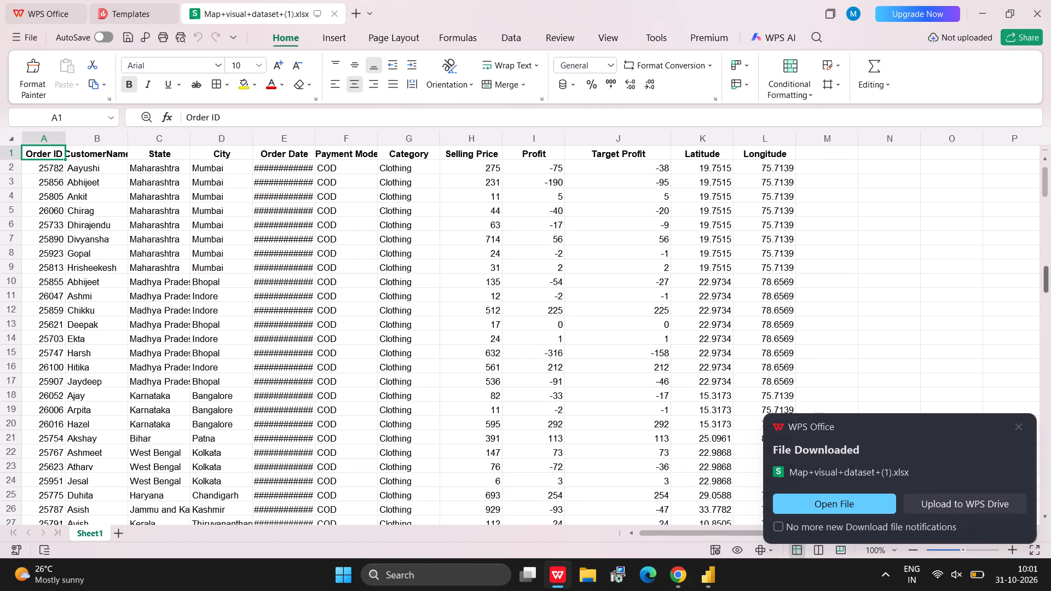
scroll(461, 187, "down", 1)
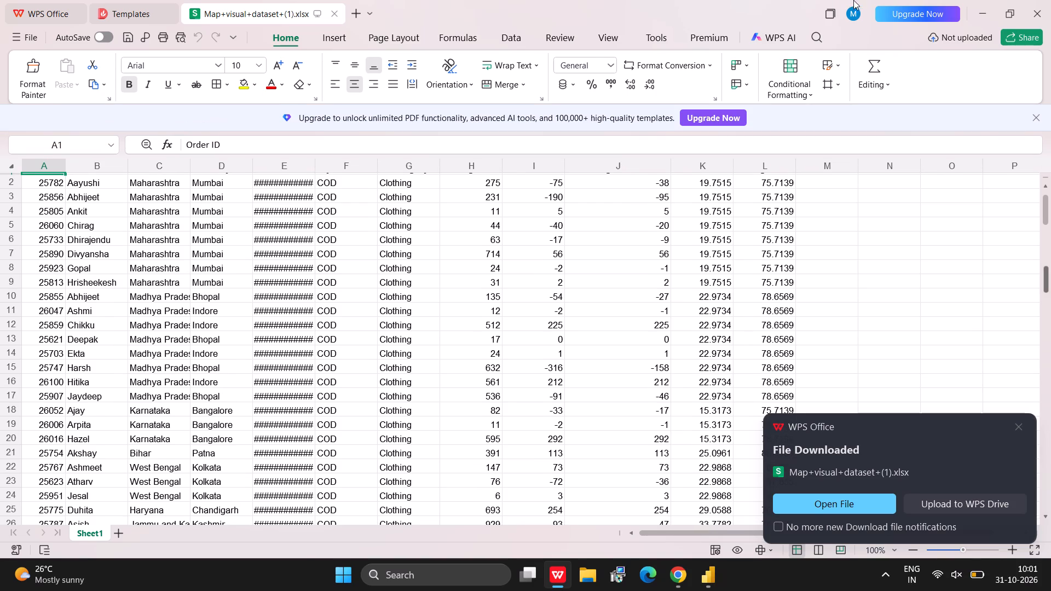
left_click(980, 10)
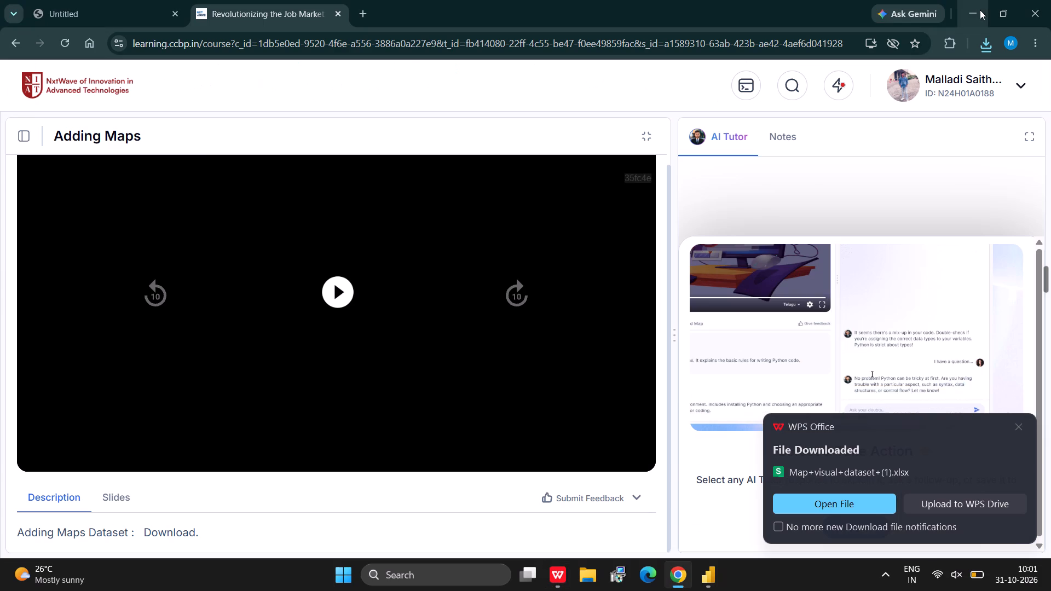
left_click(977, 9)
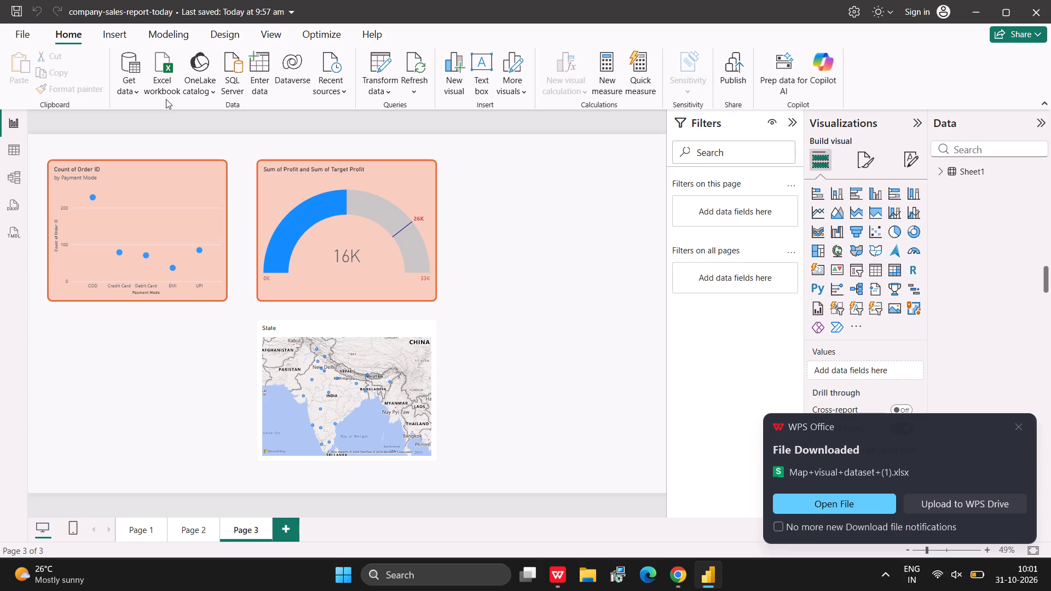
left_click(489, 280)
left_click(1015, 427)
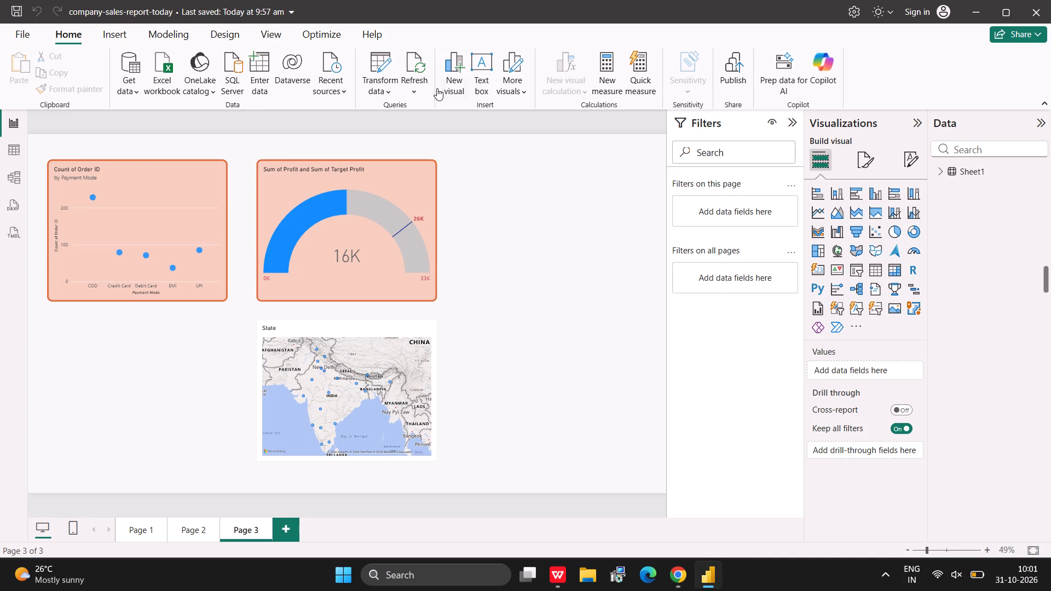
Load Sheet1 from the Map+visual+dataset+(1) Excel workbook in Downloads into the report.
left_click(162, 70)
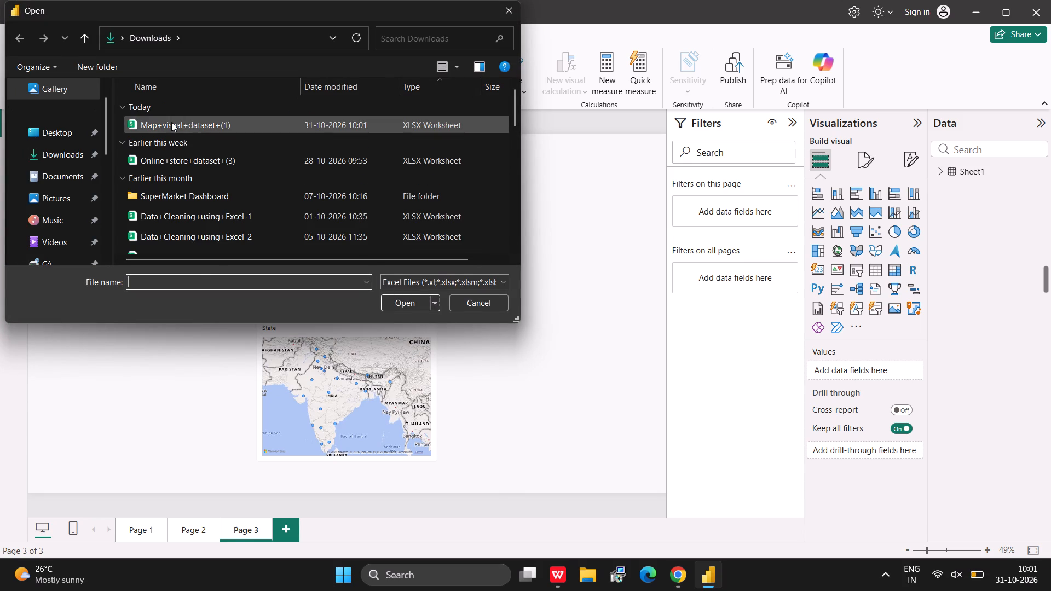
left_click(171, 122)
left_click(402, 303)
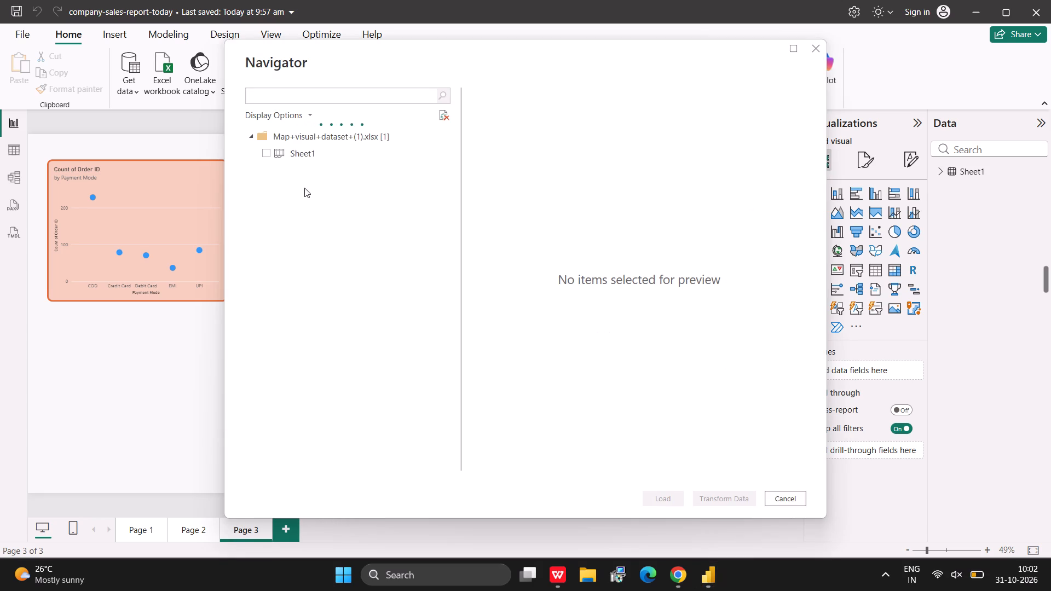
left_click(270, 158)
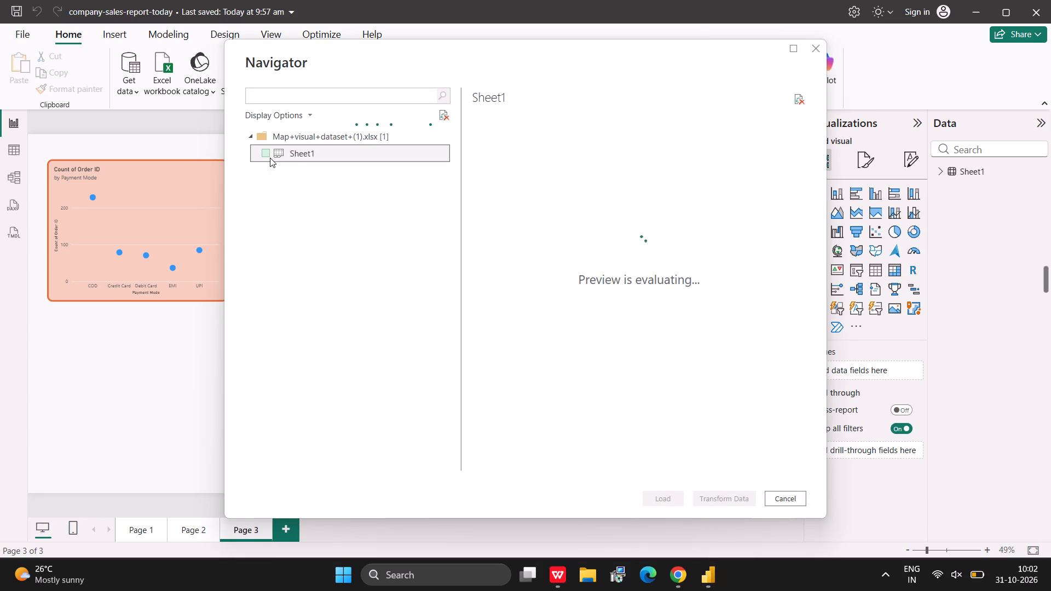
left_click(265, 153)
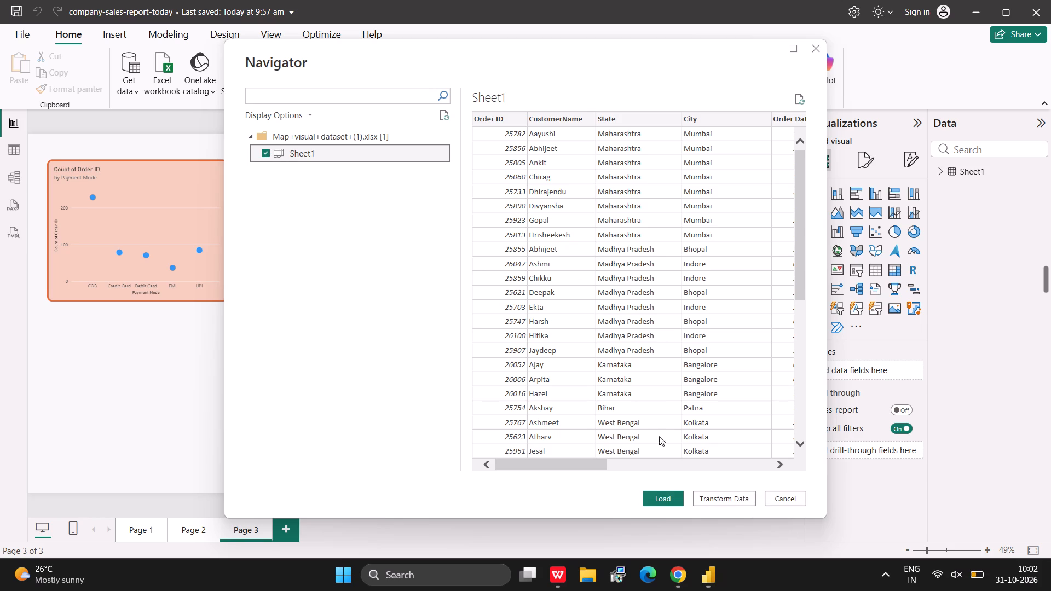
left_click(673, 495)
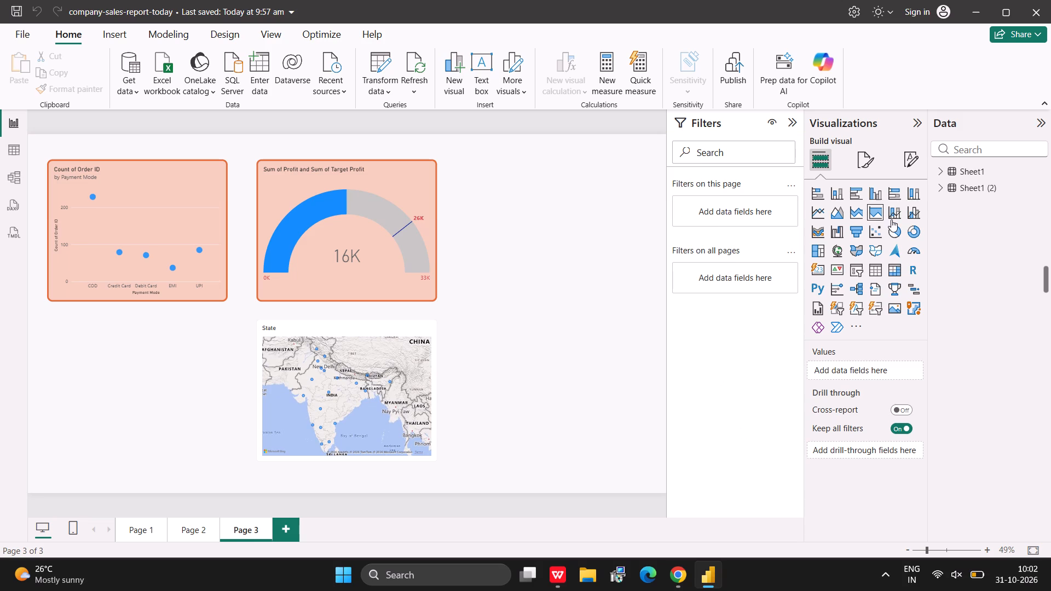
Assign the Latitude and Longitude fields from the Sheet1 (2) table to the State map's latitude and longitude.
left_click(958, 190)
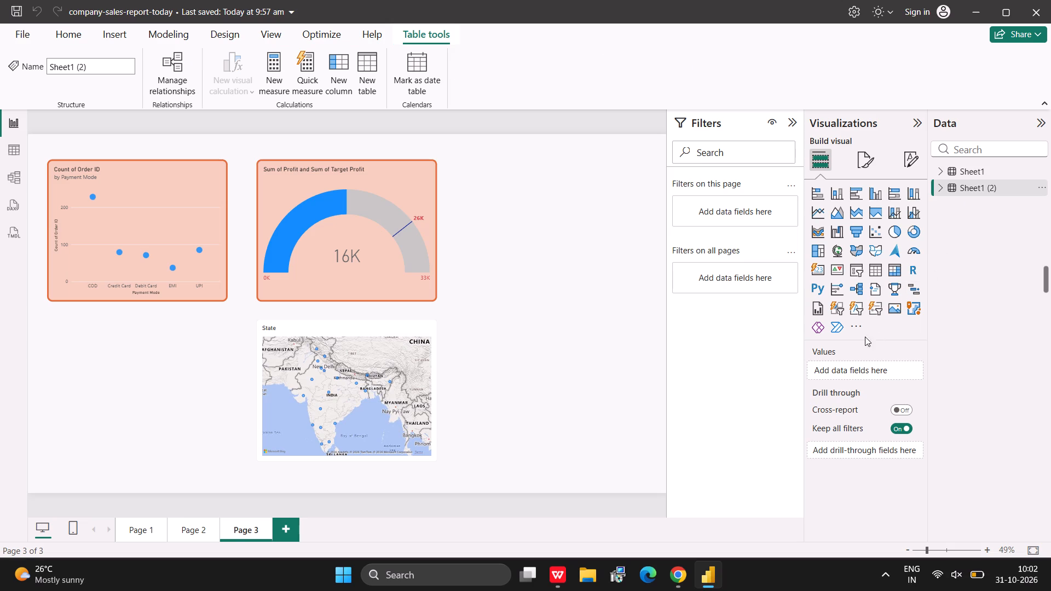
left_click(392, 373)
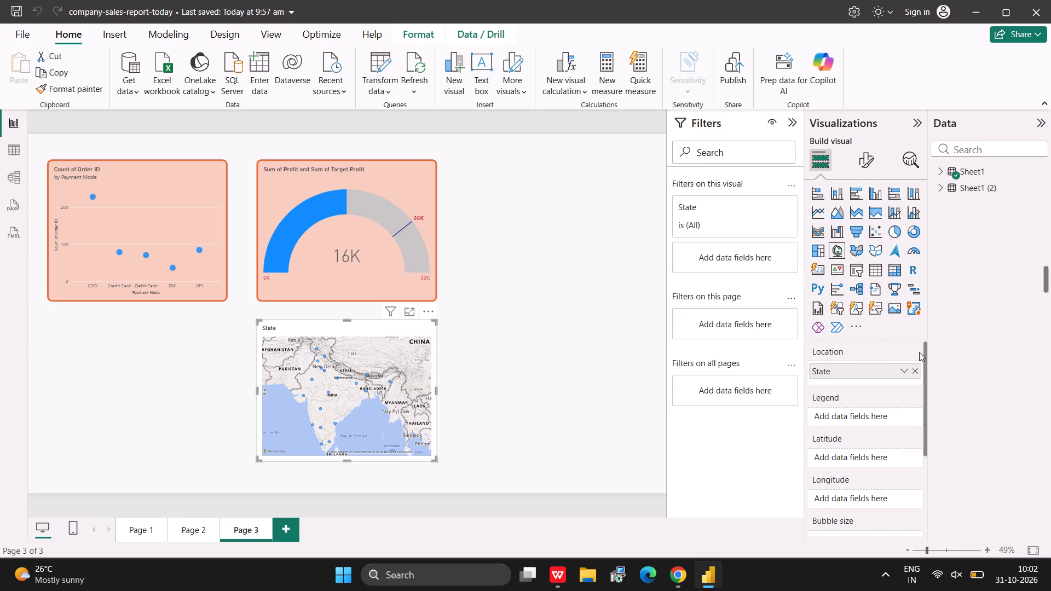
left_click(963, 192)
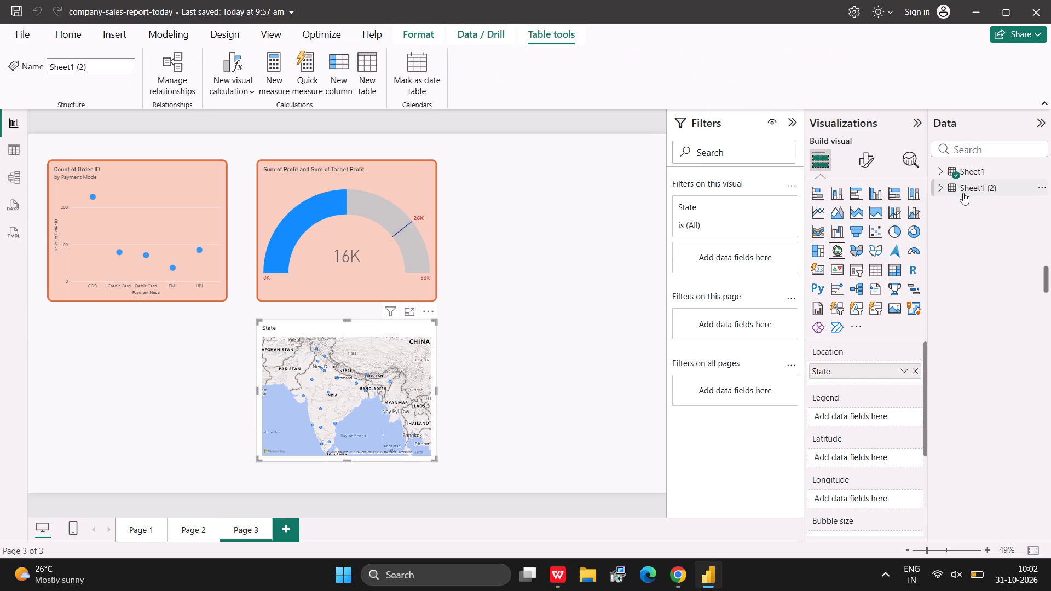
left_click(942, 187)
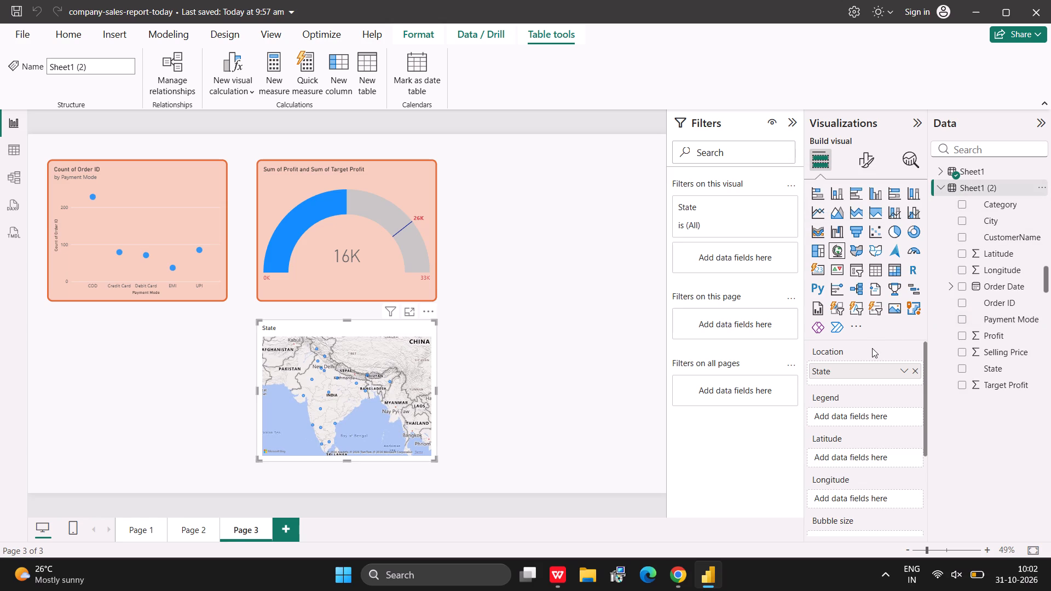
scroll(870, 311, "down", 1)
left_click_drag(997, 252, 880, 466)
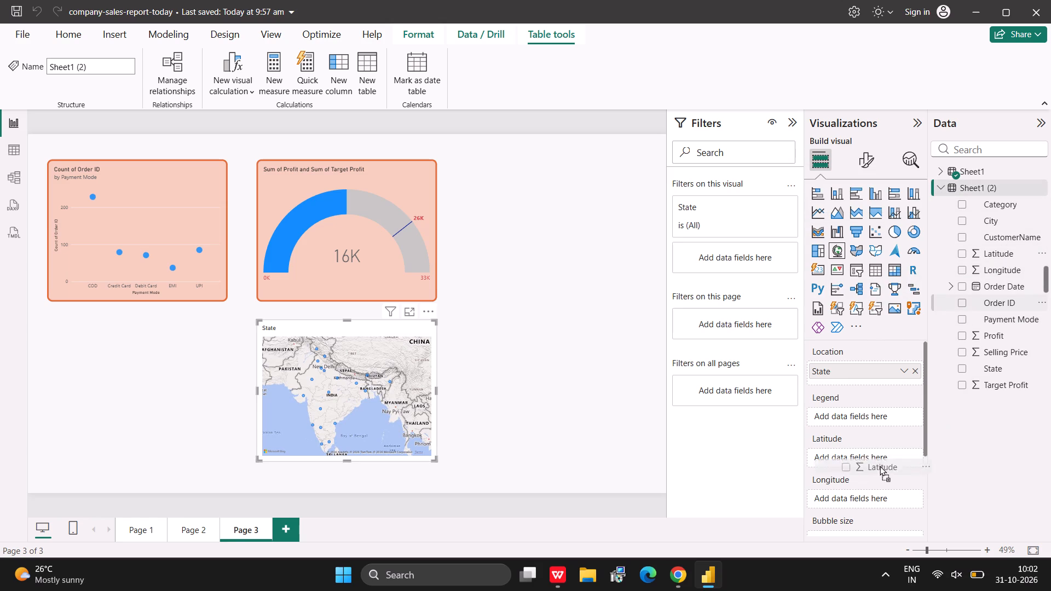
left_click_drag(880, 466, 873, 459)
left_click(873, 459)
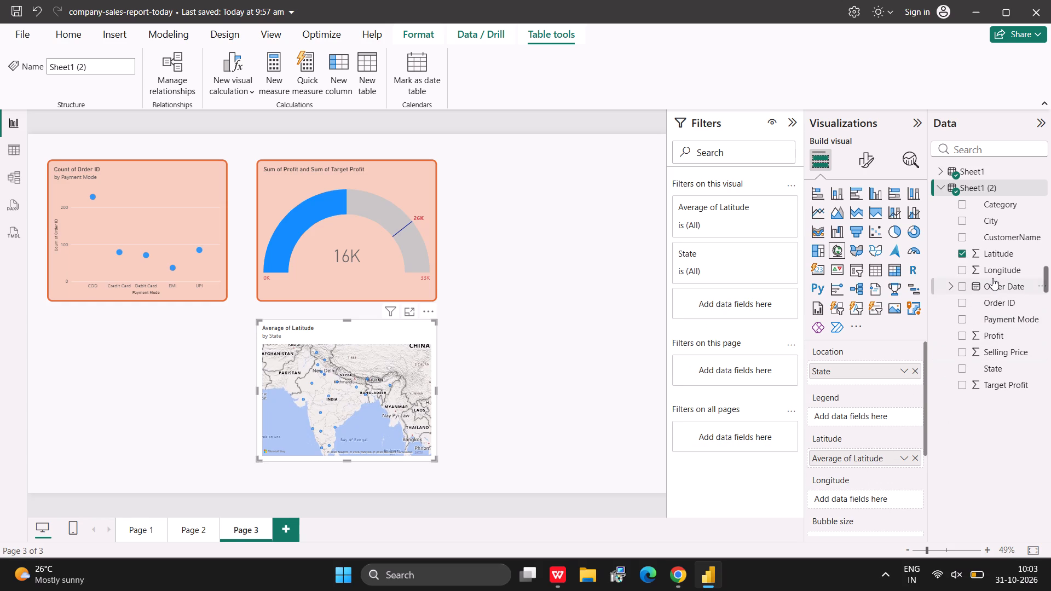
left_click_drag(992, 277, 869, 507)
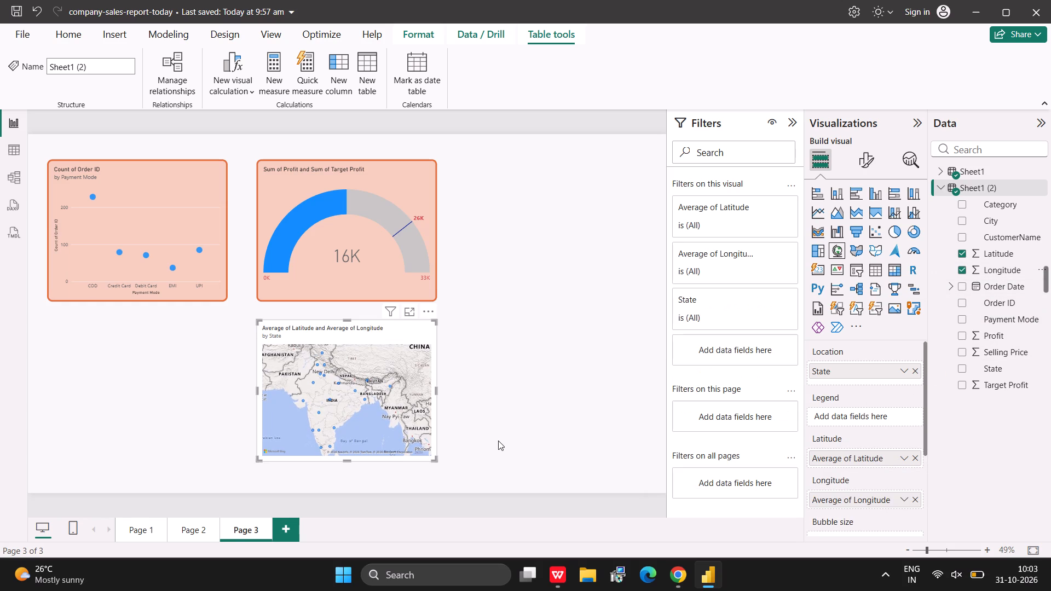
left_click(498, 441)
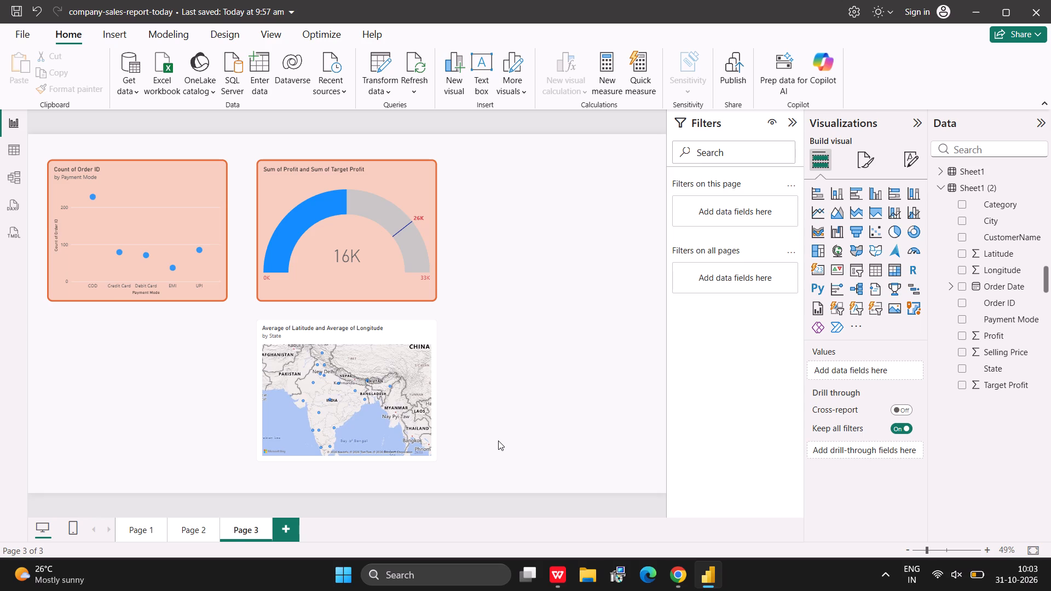
Enlarge the map visual on Page 3 from its lower-left corner, making it wider and slightly taller.
left_click(402, 403)
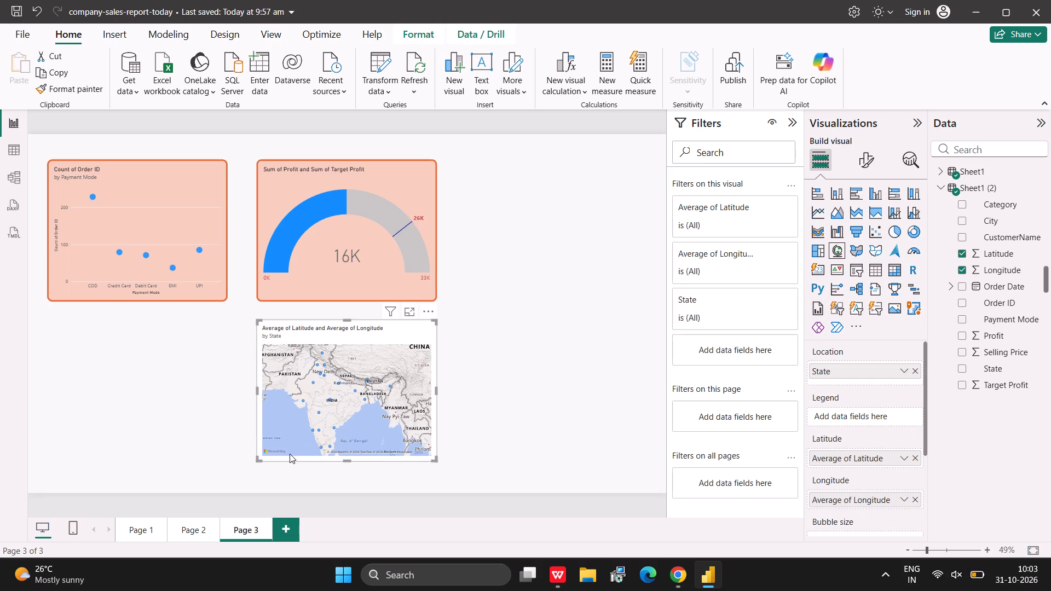
left_click_drag(257, 459, 165, 478)
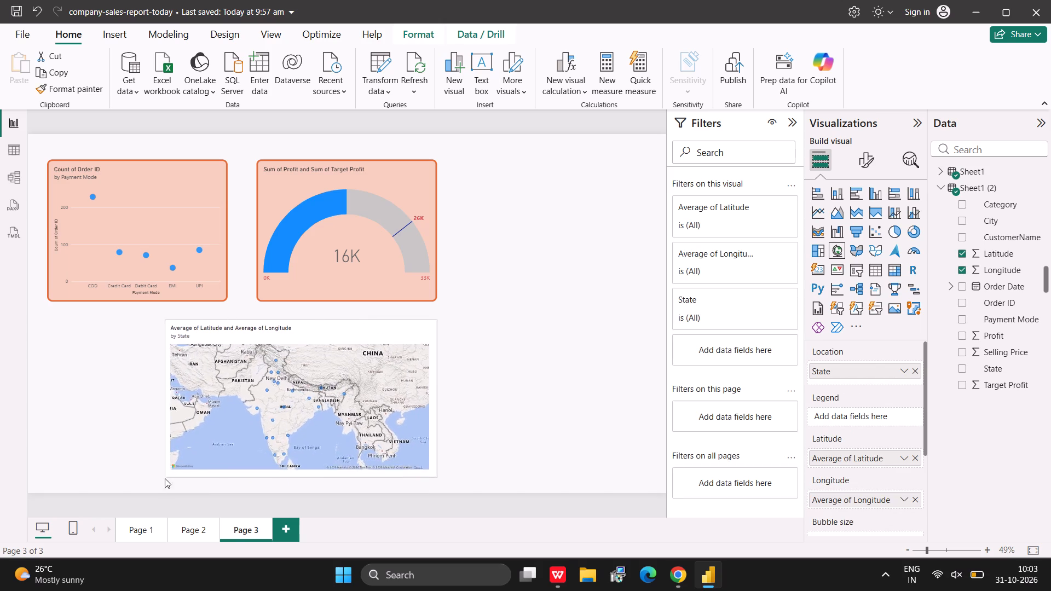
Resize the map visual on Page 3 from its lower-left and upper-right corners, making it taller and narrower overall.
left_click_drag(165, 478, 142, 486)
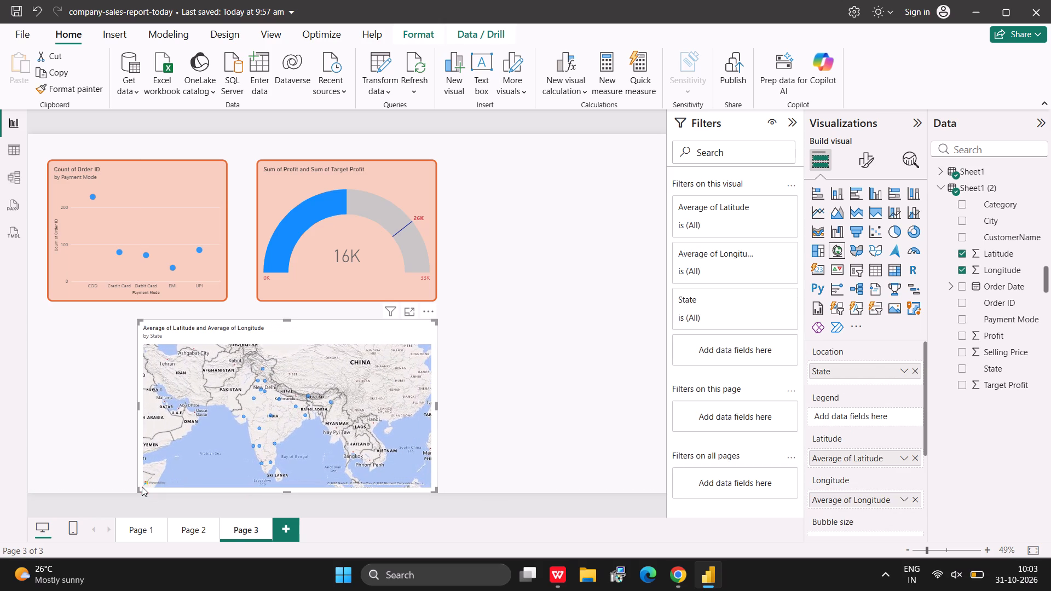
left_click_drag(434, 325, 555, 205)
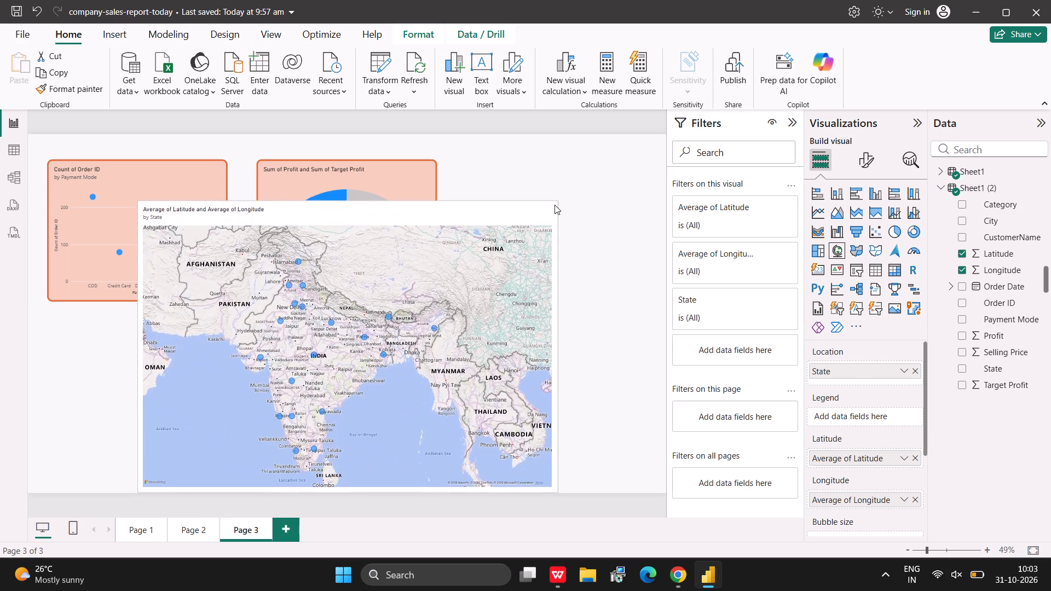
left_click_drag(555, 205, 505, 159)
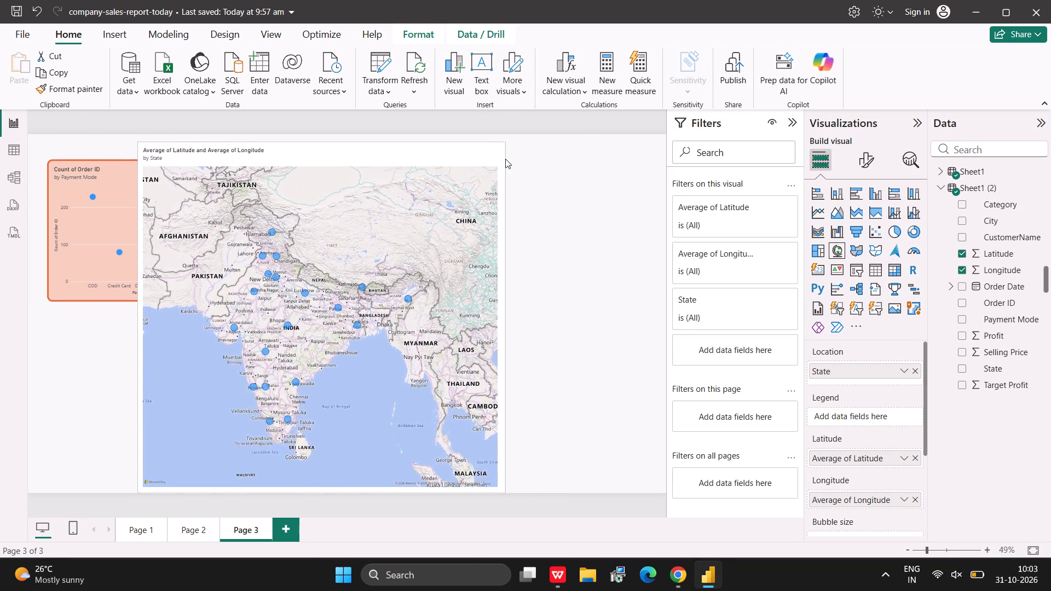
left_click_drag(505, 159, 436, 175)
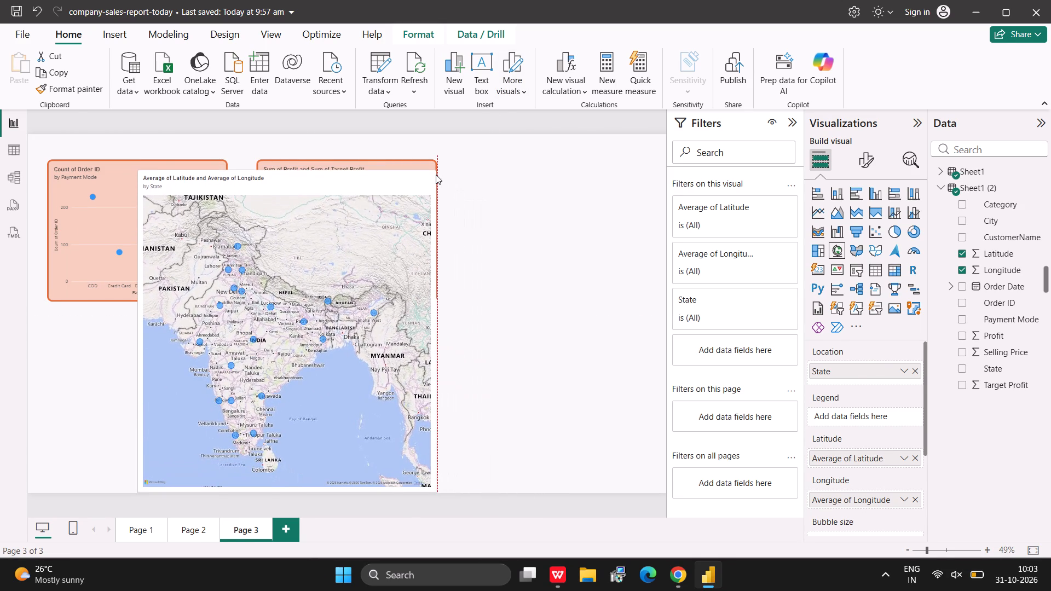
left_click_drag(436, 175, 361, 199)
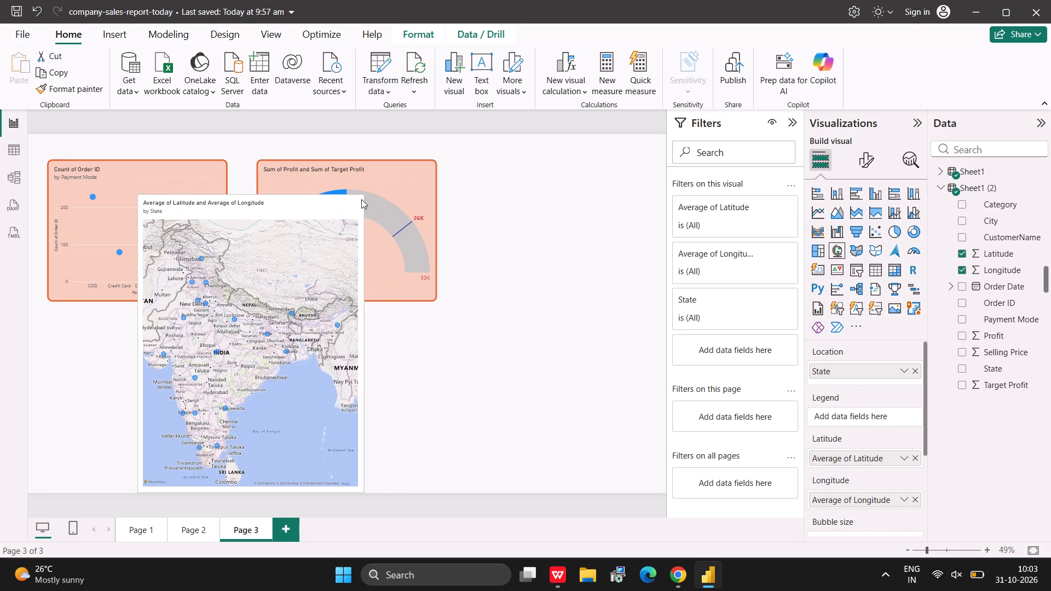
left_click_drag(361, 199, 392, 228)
Pan and zoom the map inside its visual to examine how the state points are spread across India.
left_click_drag(278, 340, 303, 334)
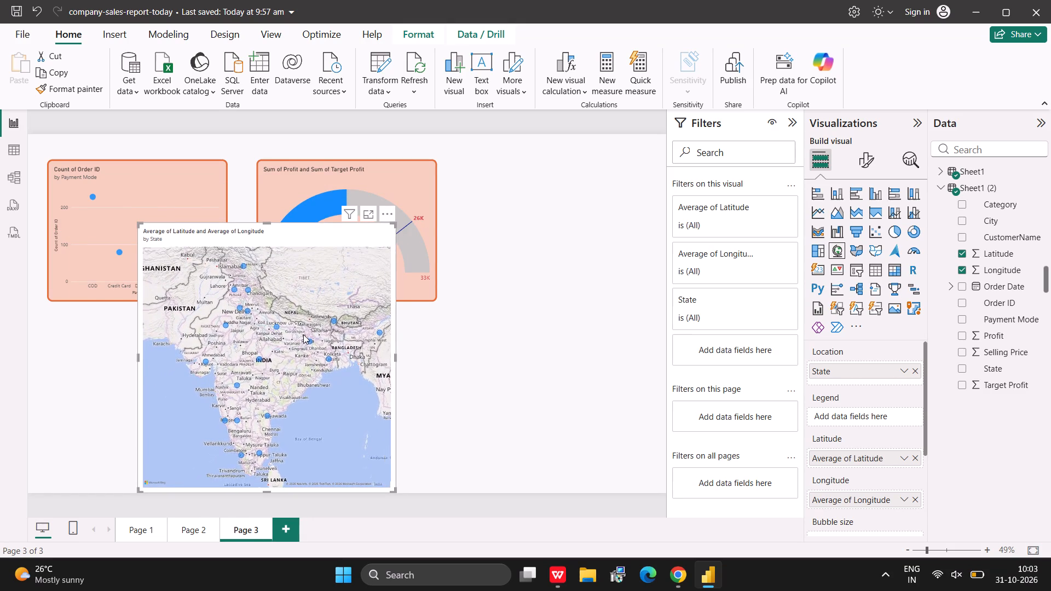
left_click_drag(303, 334, 304, 336)
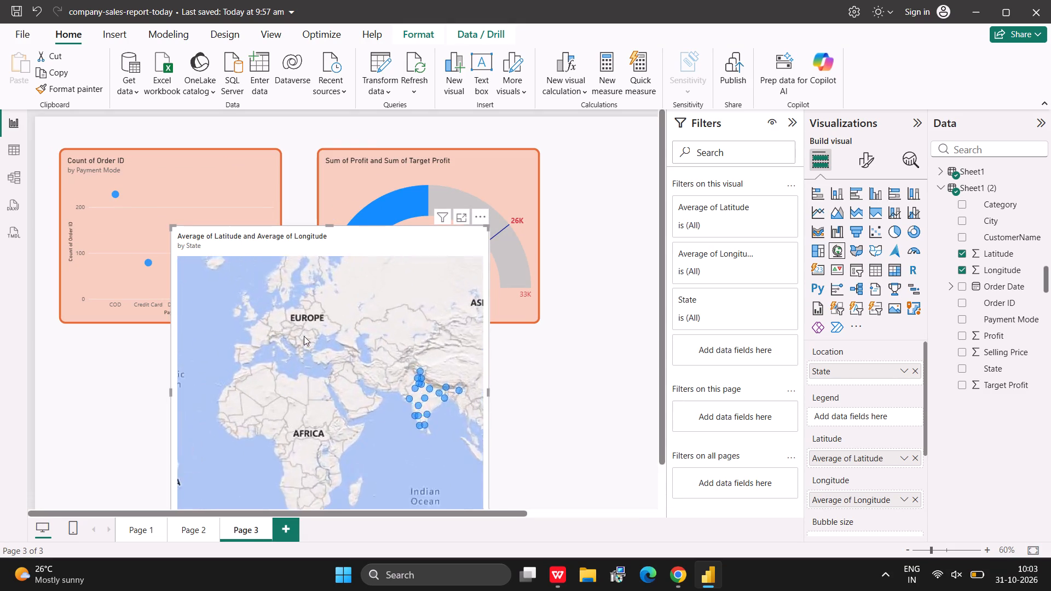
left_click_drag(417, 422, 256, 380)
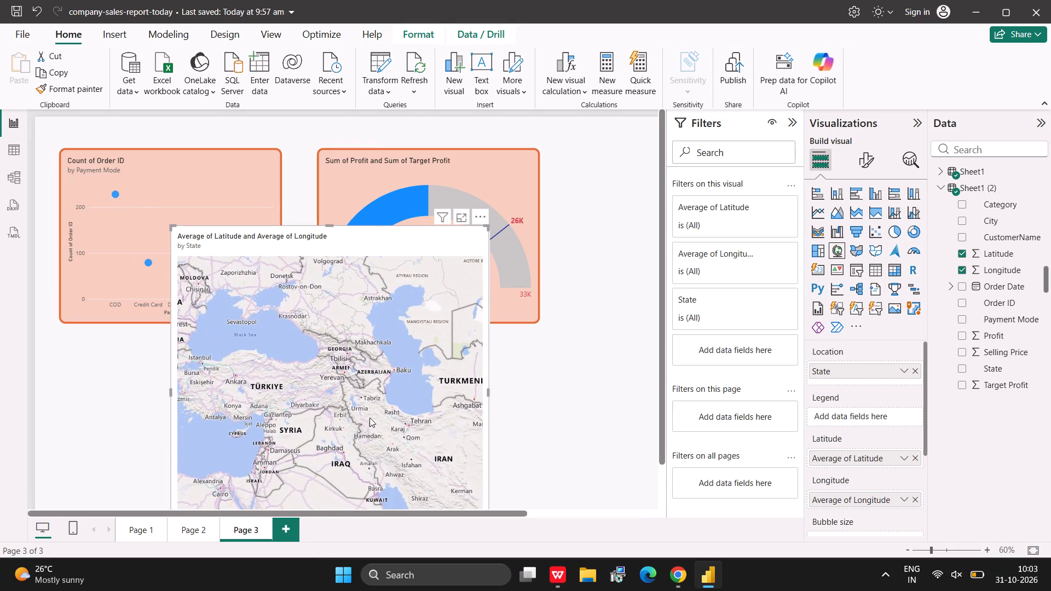
left_click_drag(383, 423, 128, 358)
left_click_drag(298, 458, 236, 404)
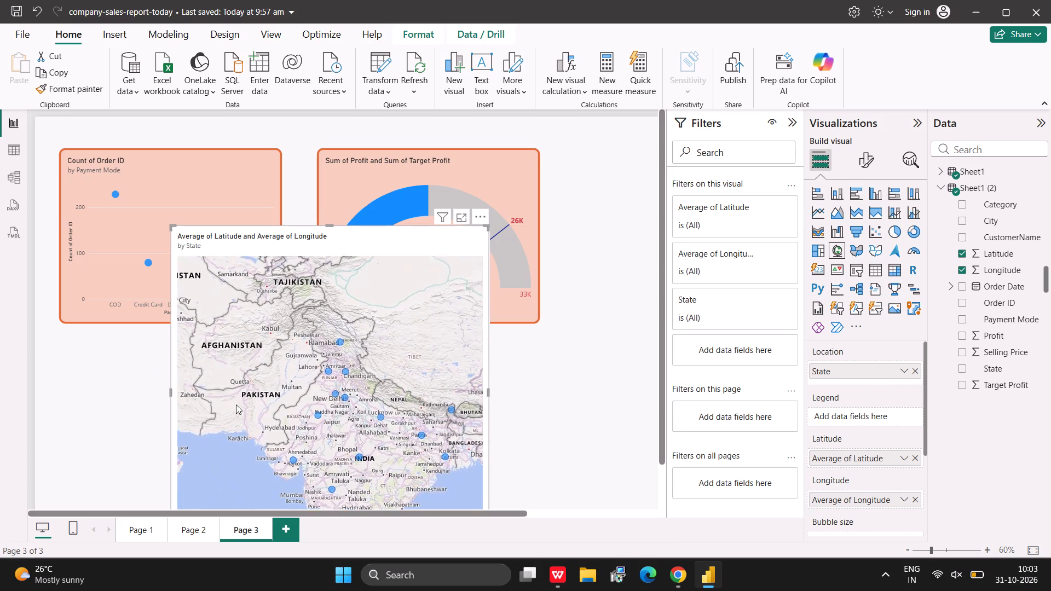
left_click_drag(236, 404, 228, 390)
left_click_drag(297, 391, 201, 340)
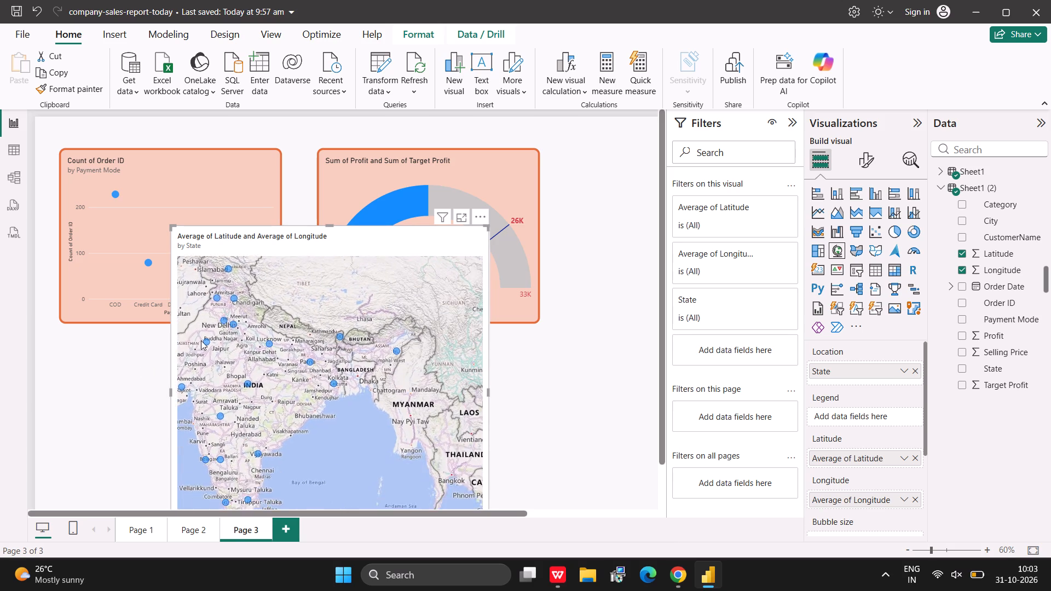
left_click_drag(201, 340, 199, 337)
left_click_drag(259, 389, 356, 412)
double_click(245, 442)
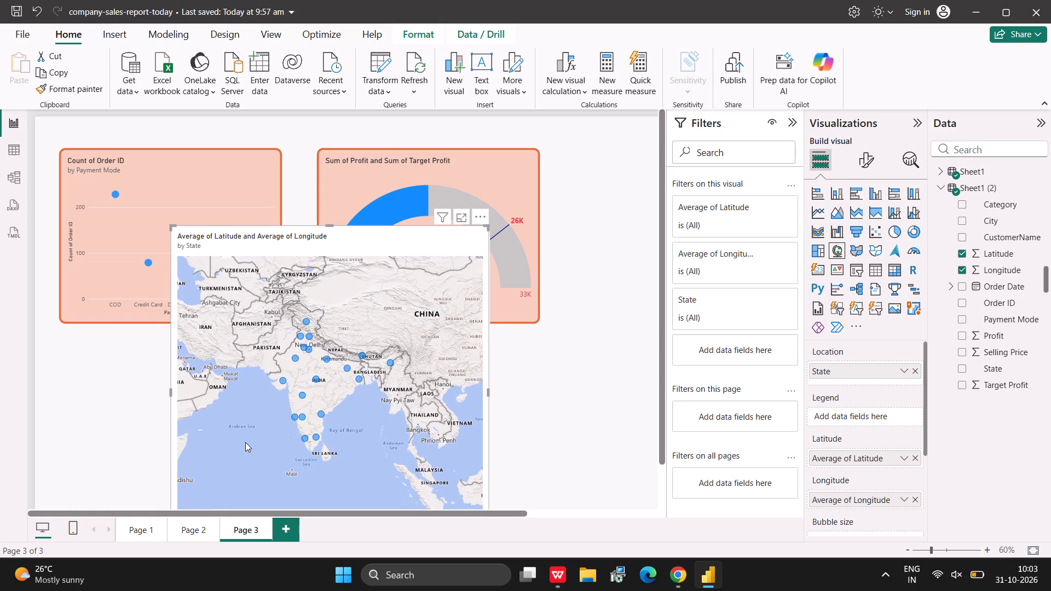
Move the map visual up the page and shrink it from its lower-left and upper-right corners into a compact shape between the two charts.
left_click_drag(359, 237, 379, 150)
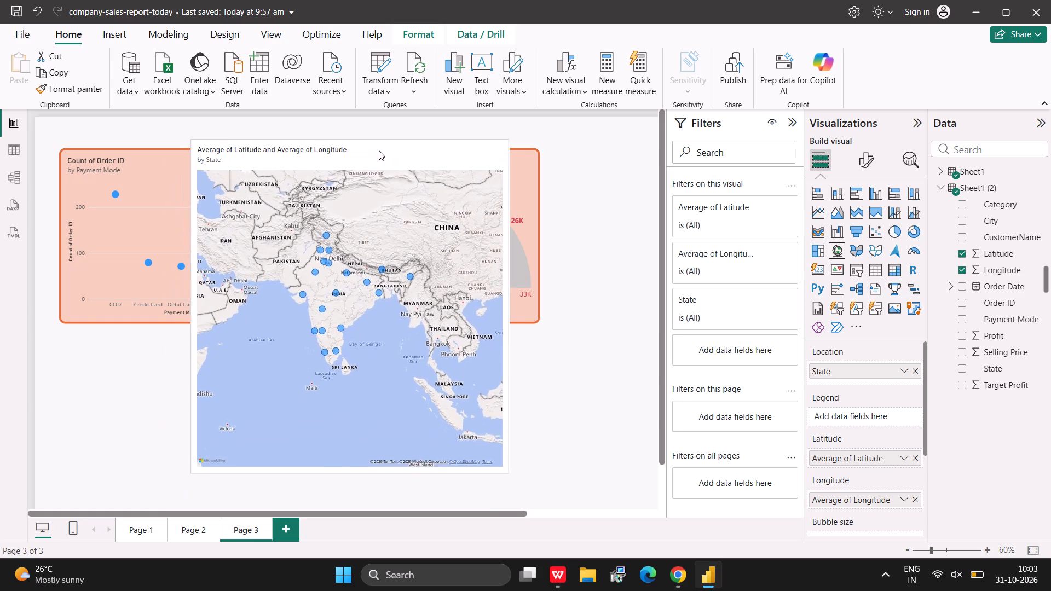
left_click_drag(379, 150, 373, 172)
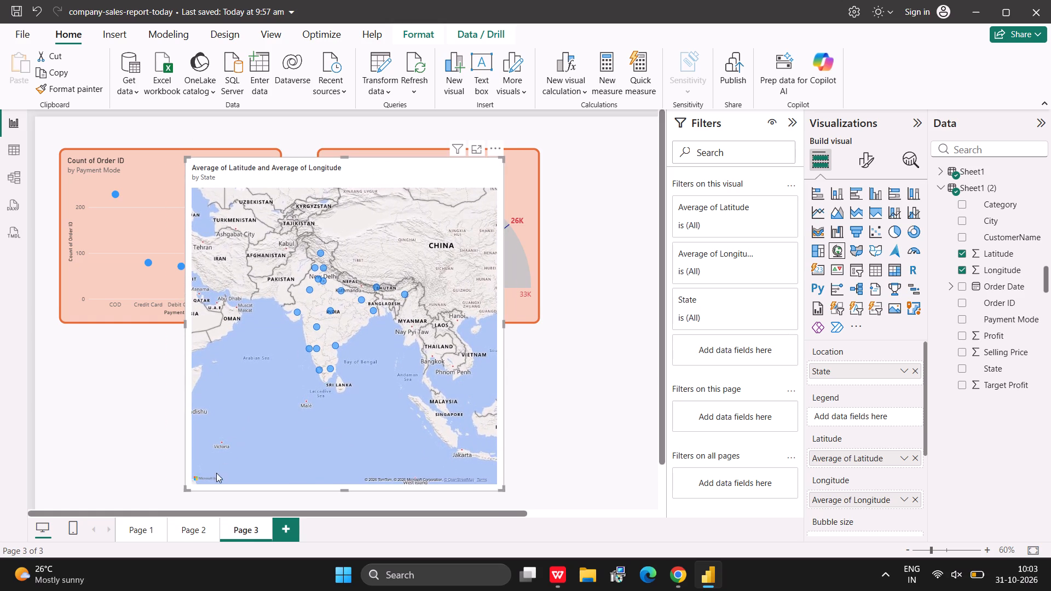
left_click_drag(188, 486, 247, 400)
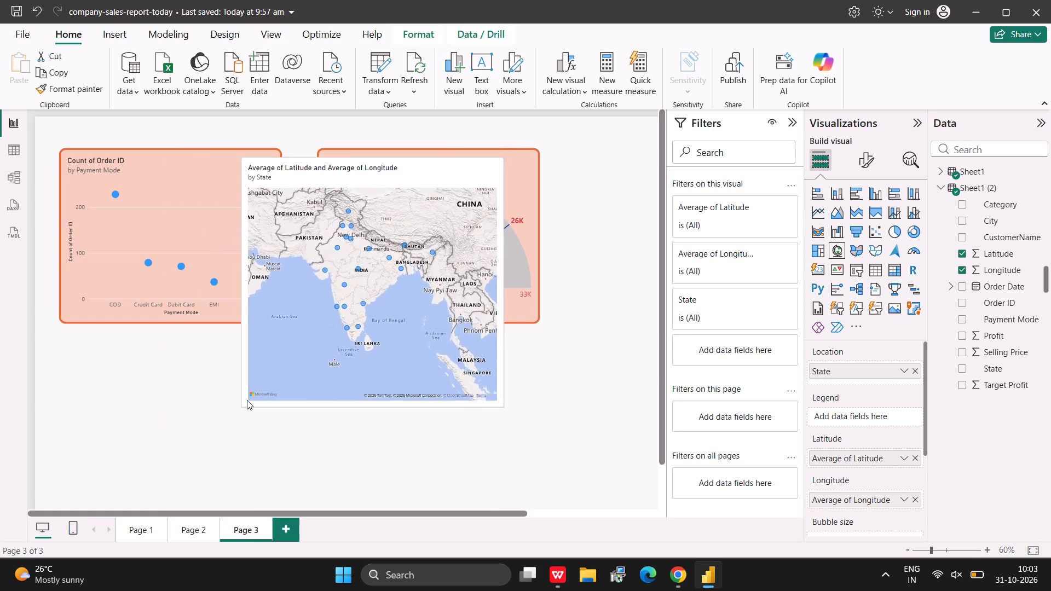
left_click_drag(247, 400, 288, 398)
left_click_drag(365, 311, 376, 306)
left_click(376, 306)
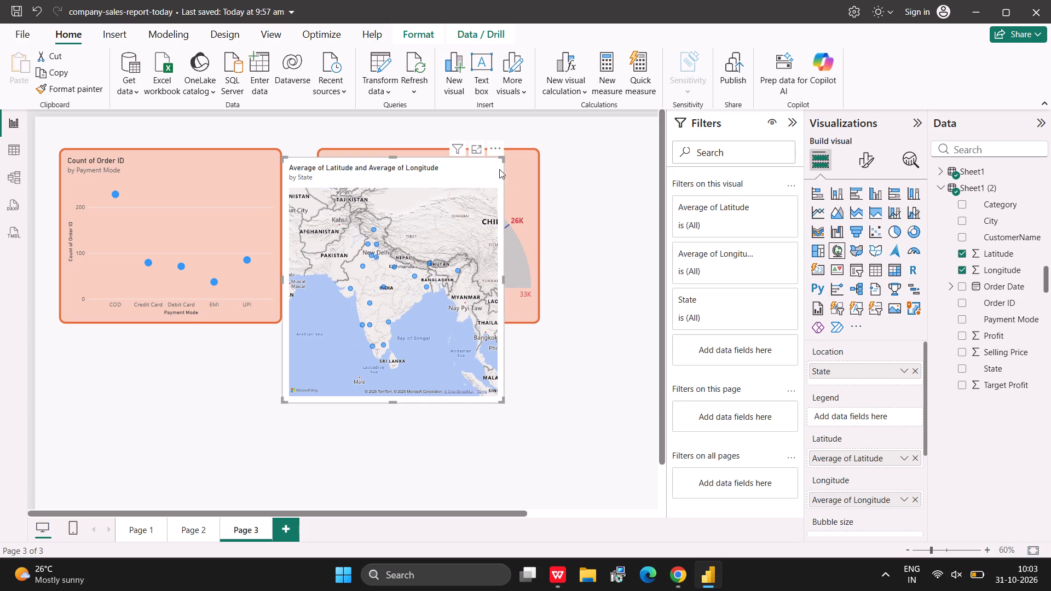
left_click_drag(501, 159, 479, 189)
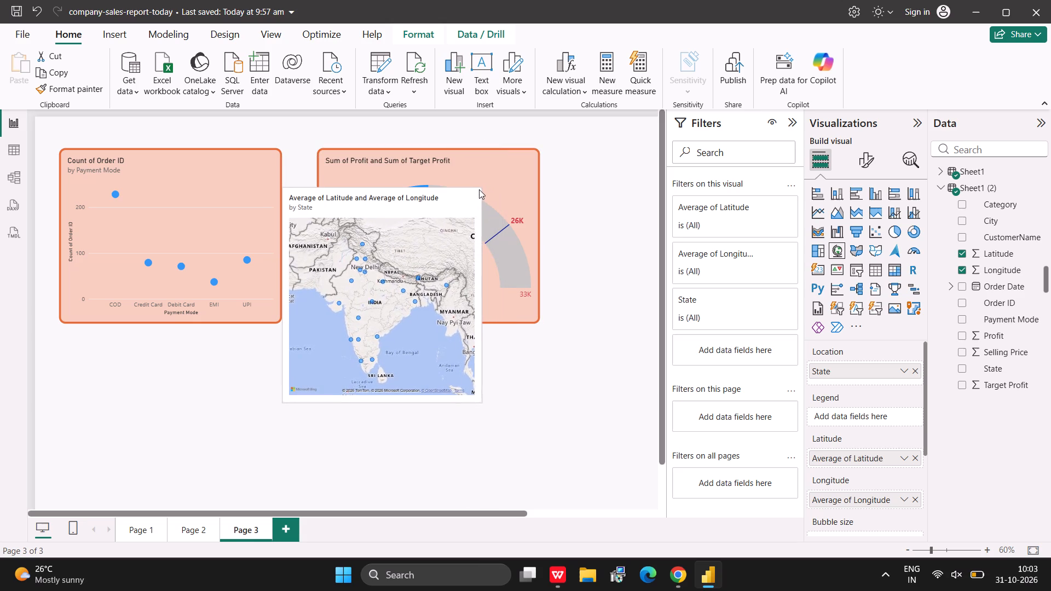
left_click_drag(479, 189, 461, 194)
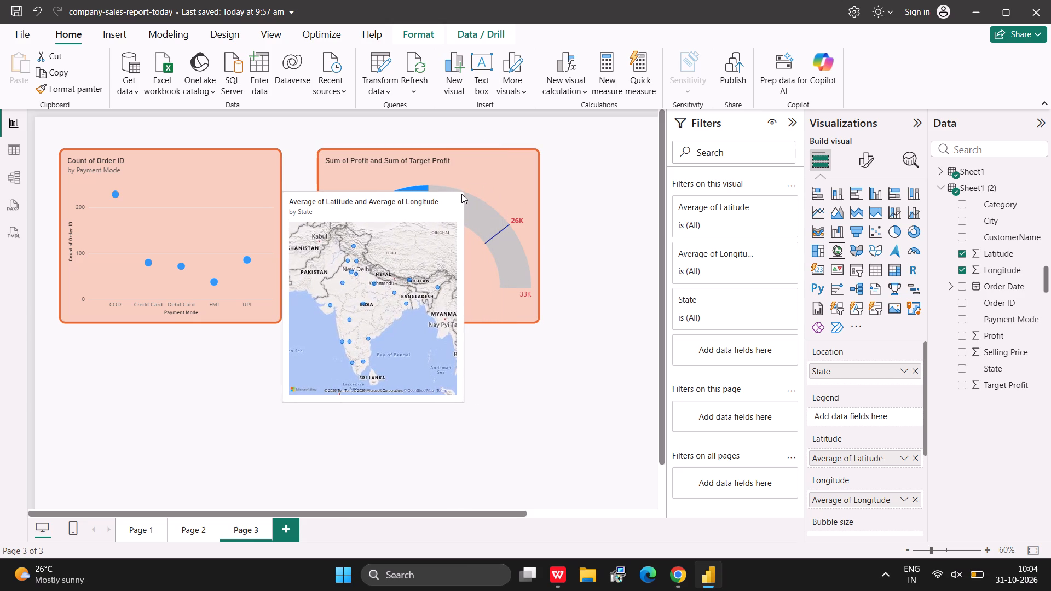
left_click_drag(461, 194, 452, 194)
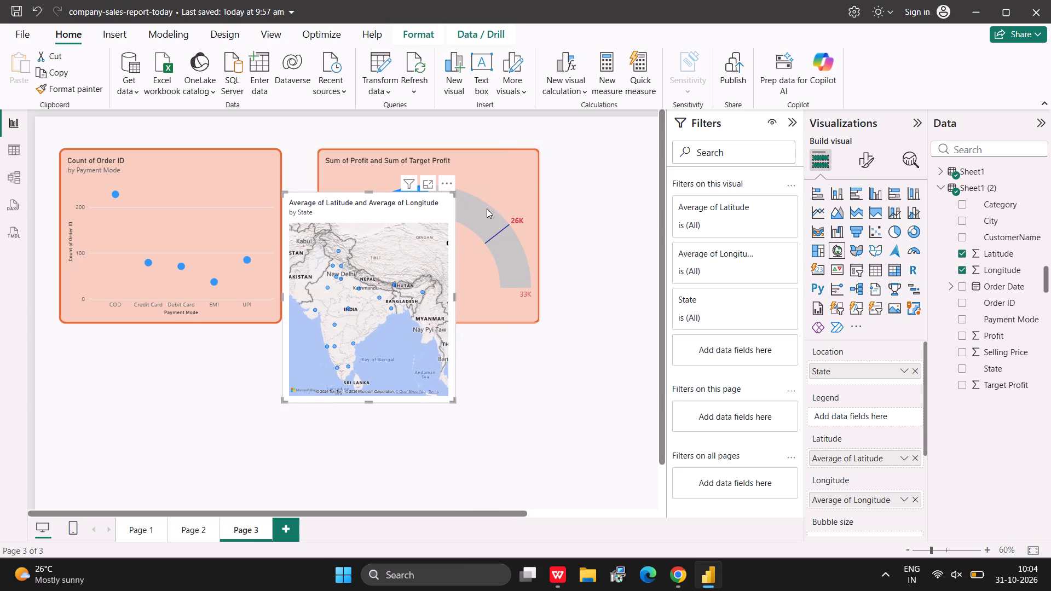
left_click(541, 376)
Look over the map and the whole Page 3 layout, check the layout of Page 2, and return to Page 3.
left_click_drag(376, 335, 380, 336)
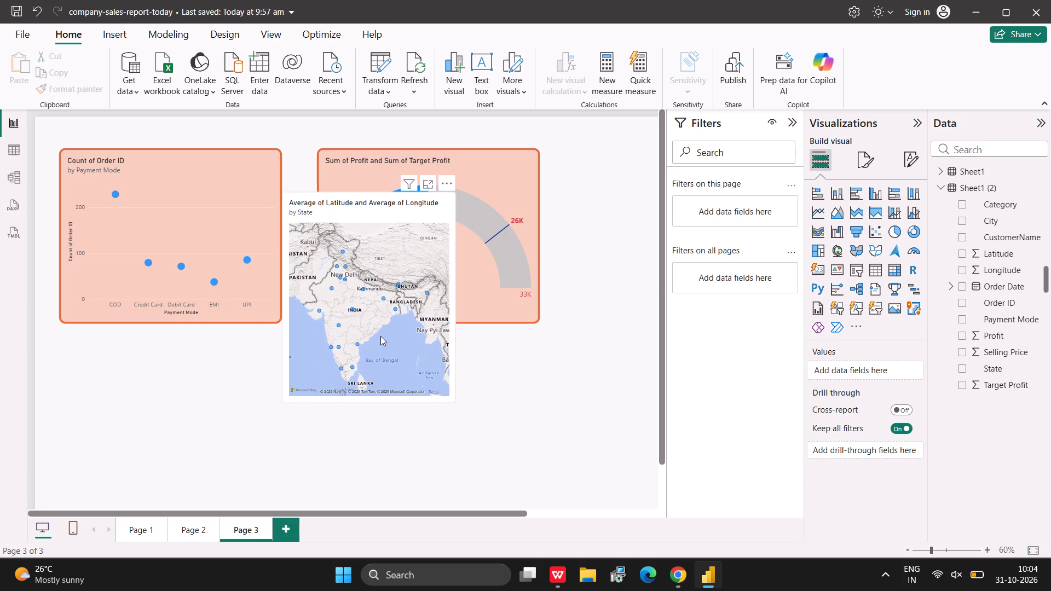
left_click_drag(380, 336, 385, 333)
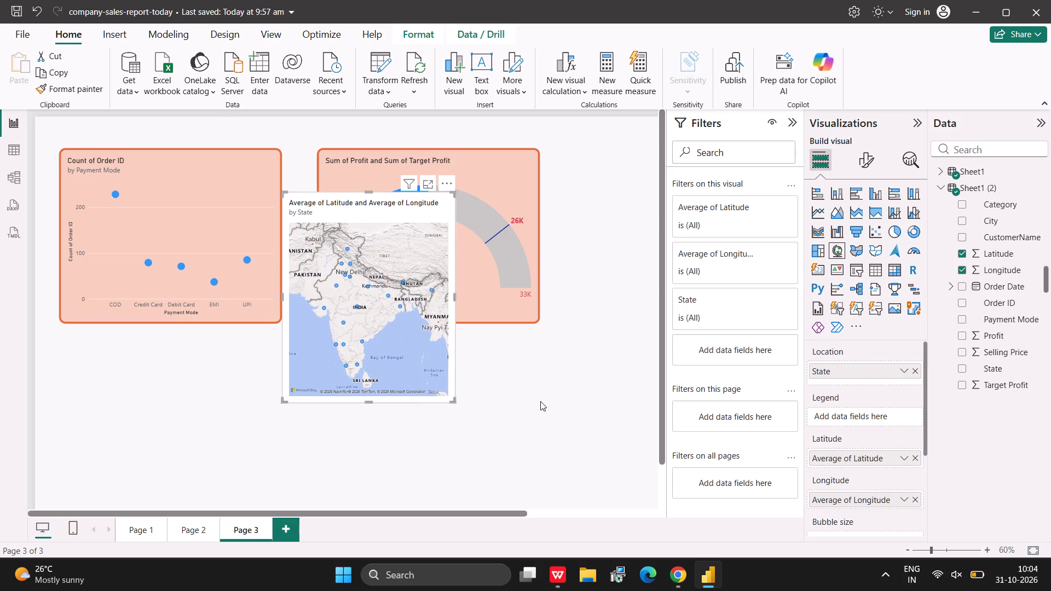
left_click(578, 413)
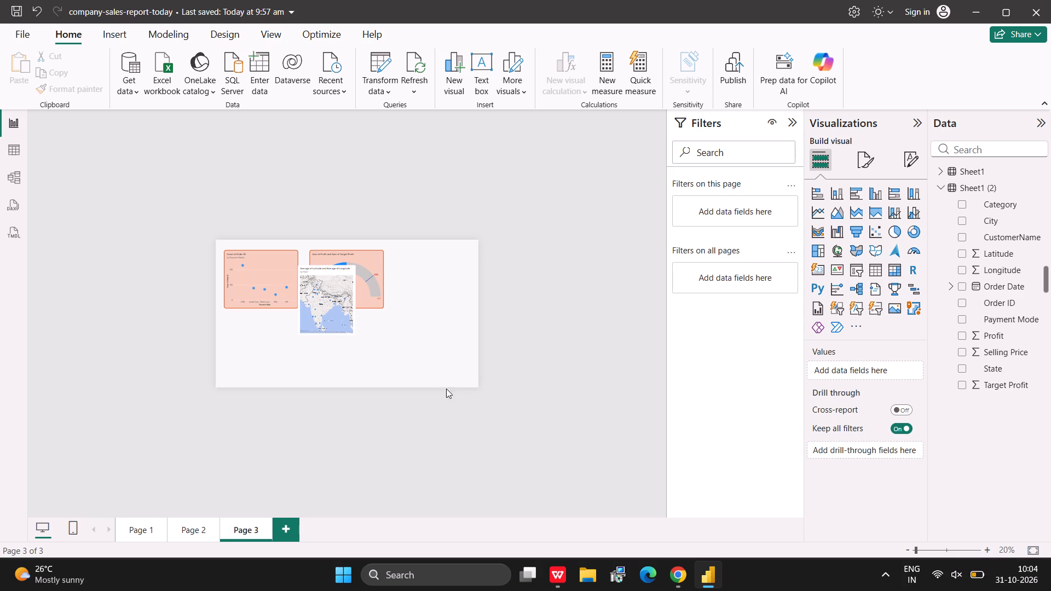
left_click(193, 537)
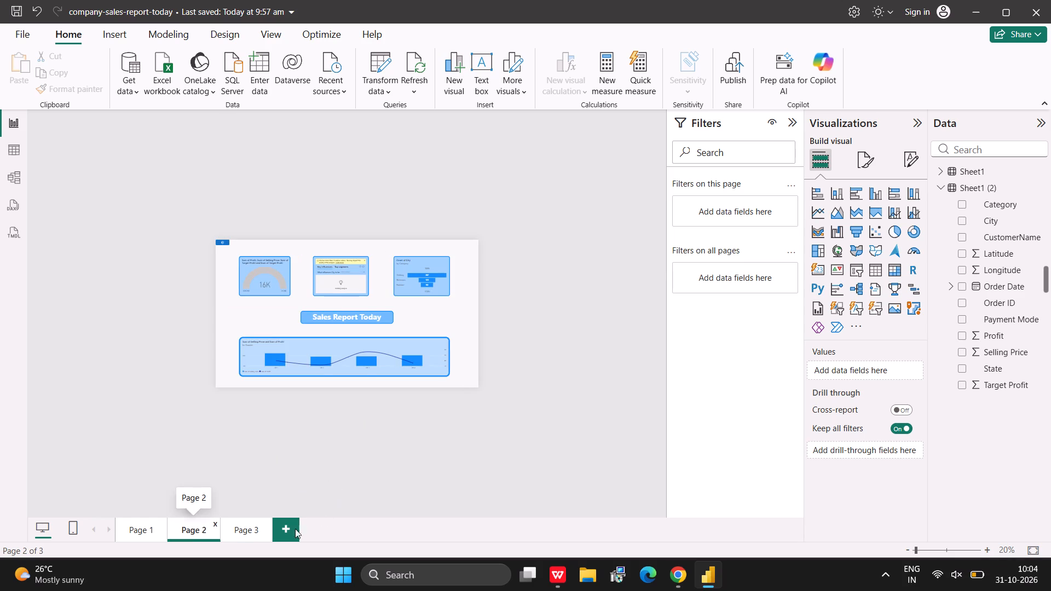
left_click(251, 527)
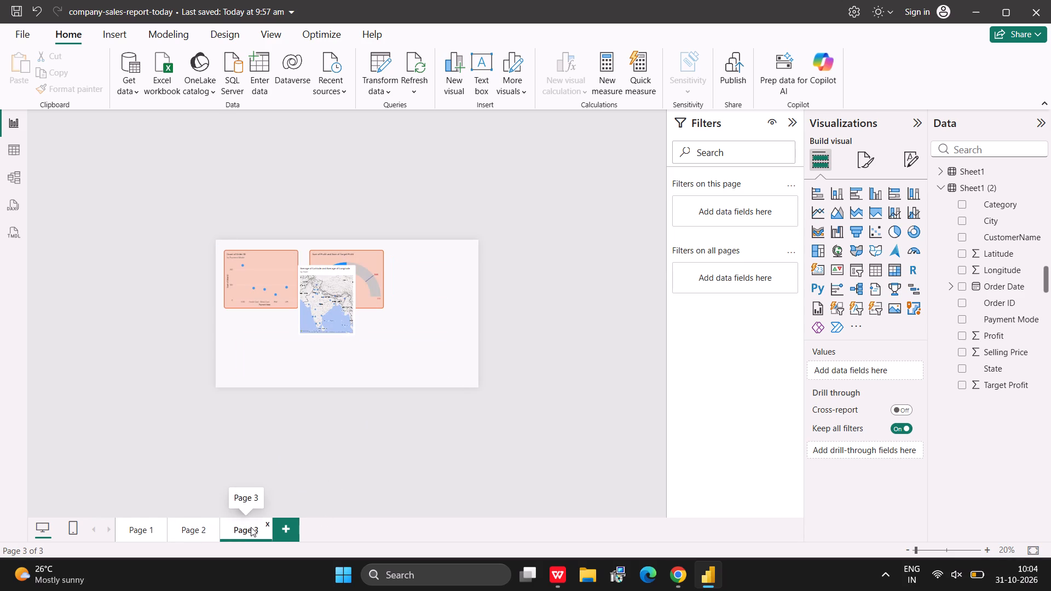
Close the company-sales-report-today report without saving its changes.
left_click(1050, 2)
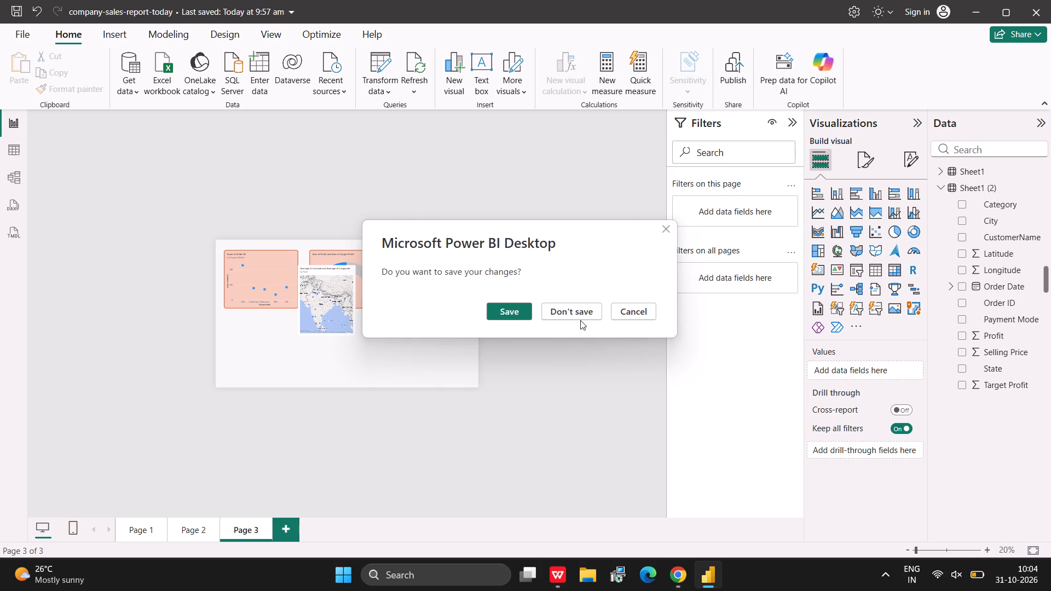
left_click(580, 320)
left_click(578, 317)
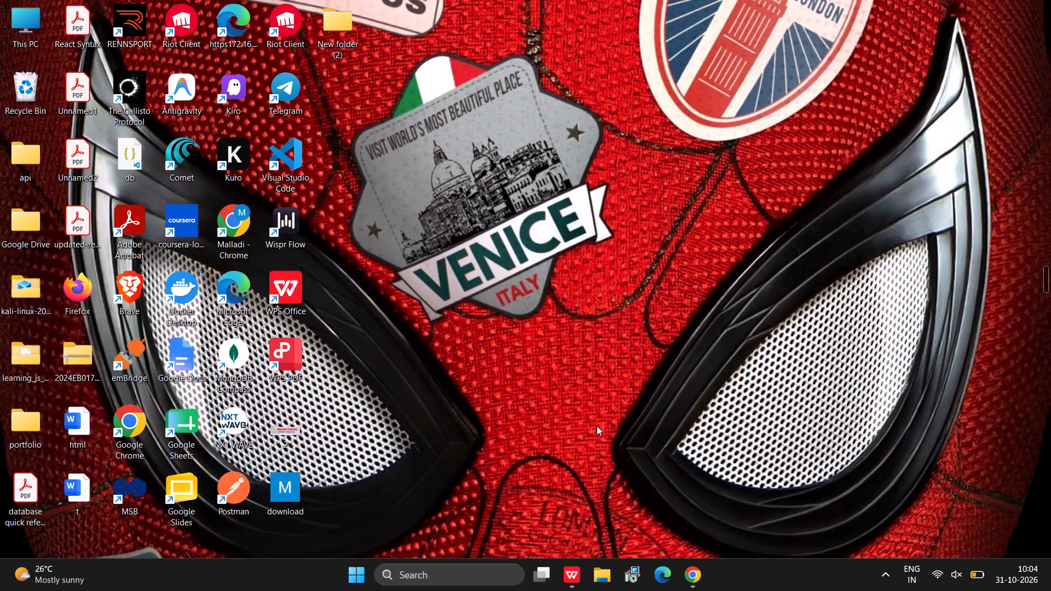
Launch Power BI Desktop again and reopen the recent company-sales-report-today.pbix report.
left_click(454, 573)
type("po")
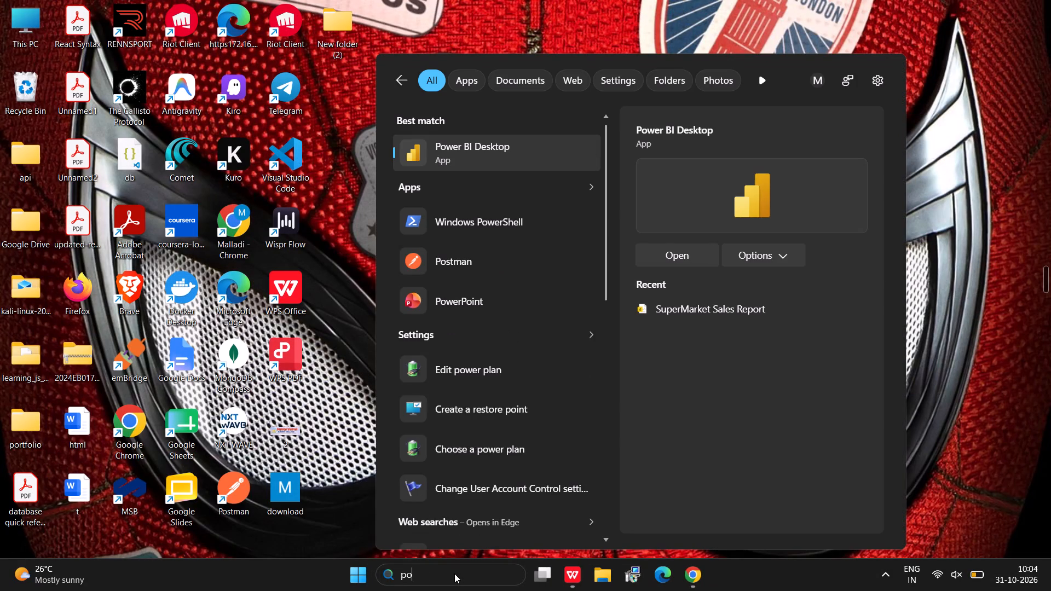
key("Return")
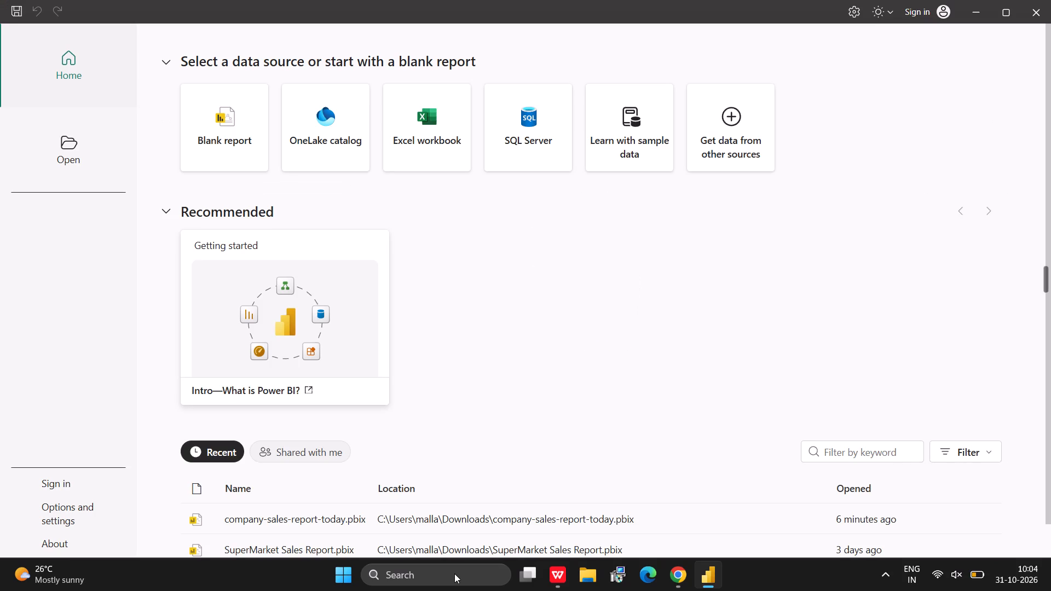
left_click(330, 515)
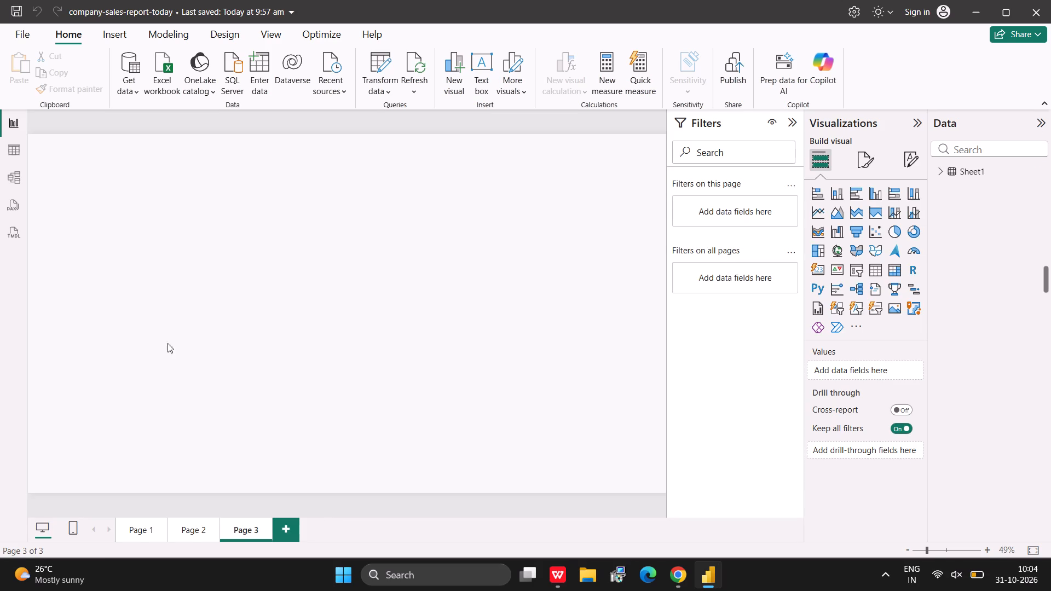
Load Sheet1 from the Map+visual+dataset+(1) Excel workbook in Downloads into the reopened report.
left_click(165, 70)
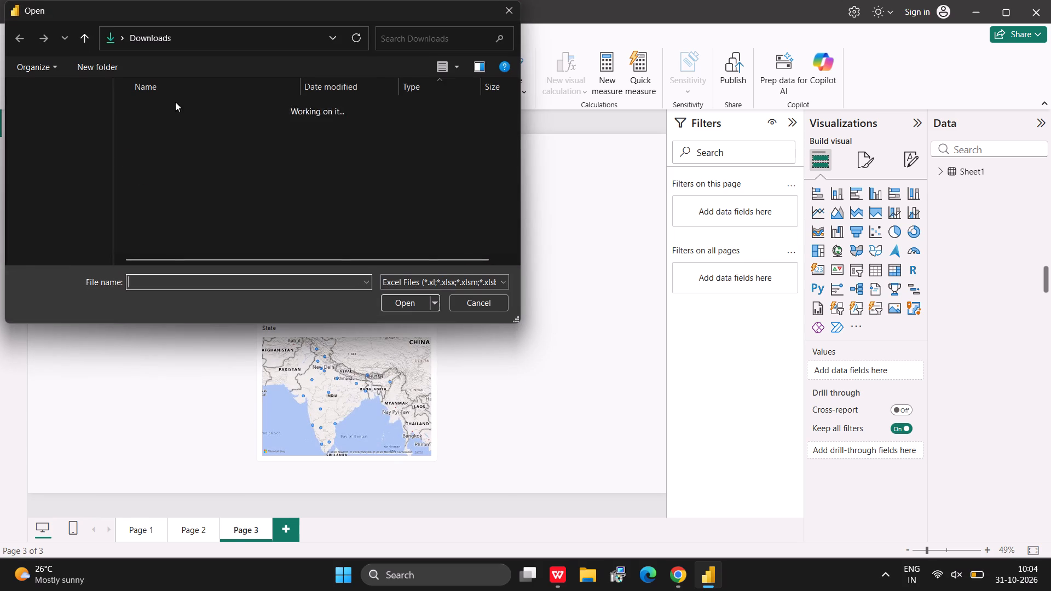
left_click(192, 131)
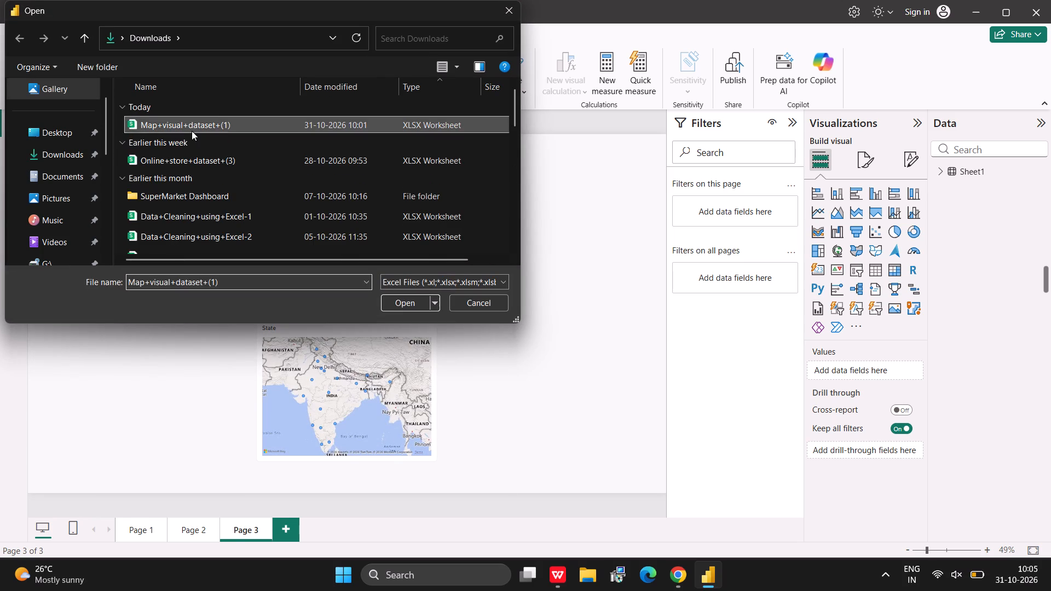
left_click(396, 299)
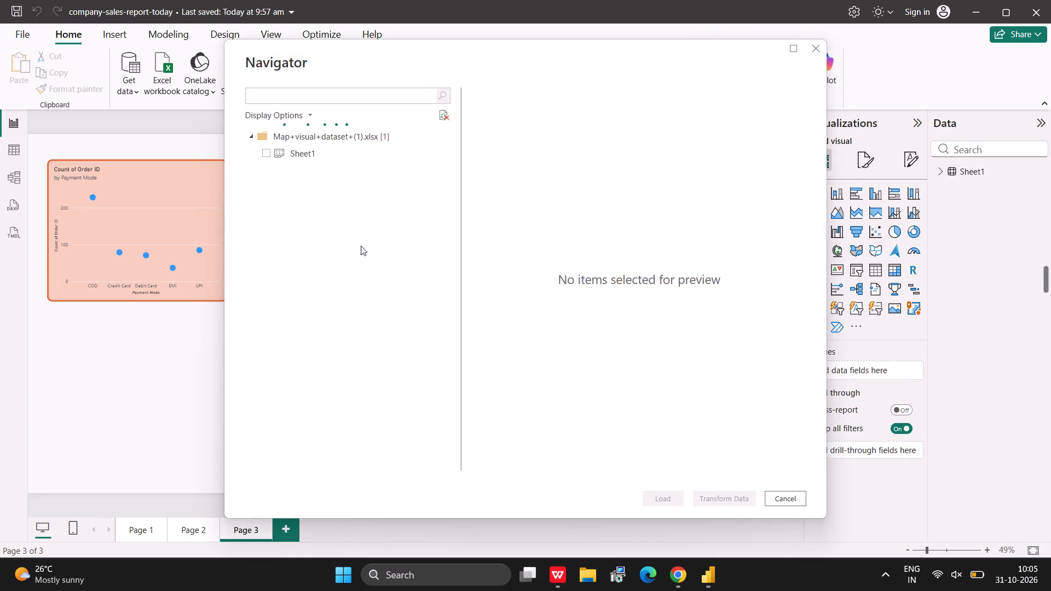
left_click(267, 157)
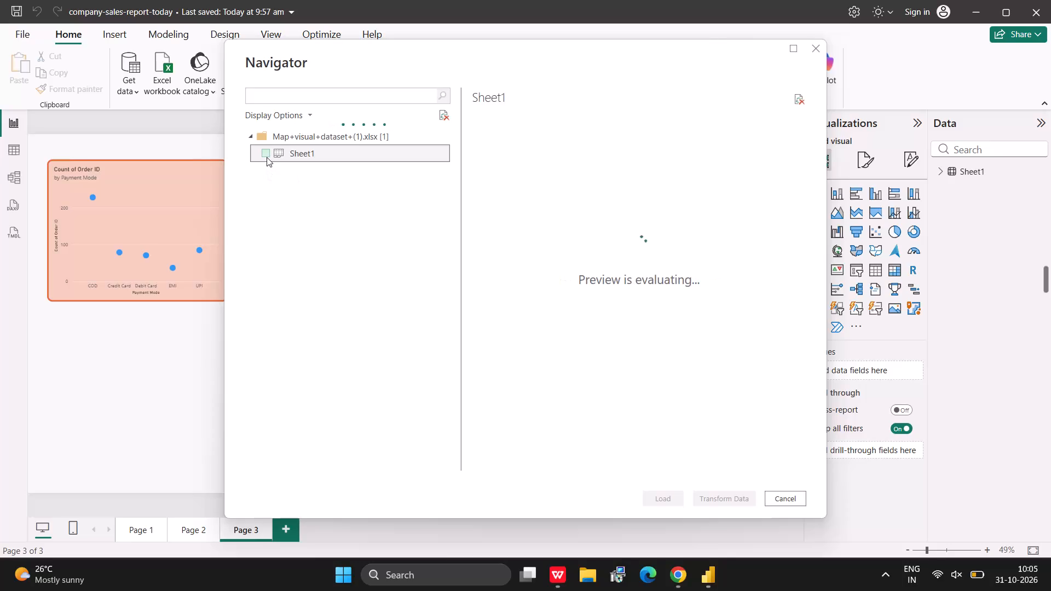
left_click(267, 154)
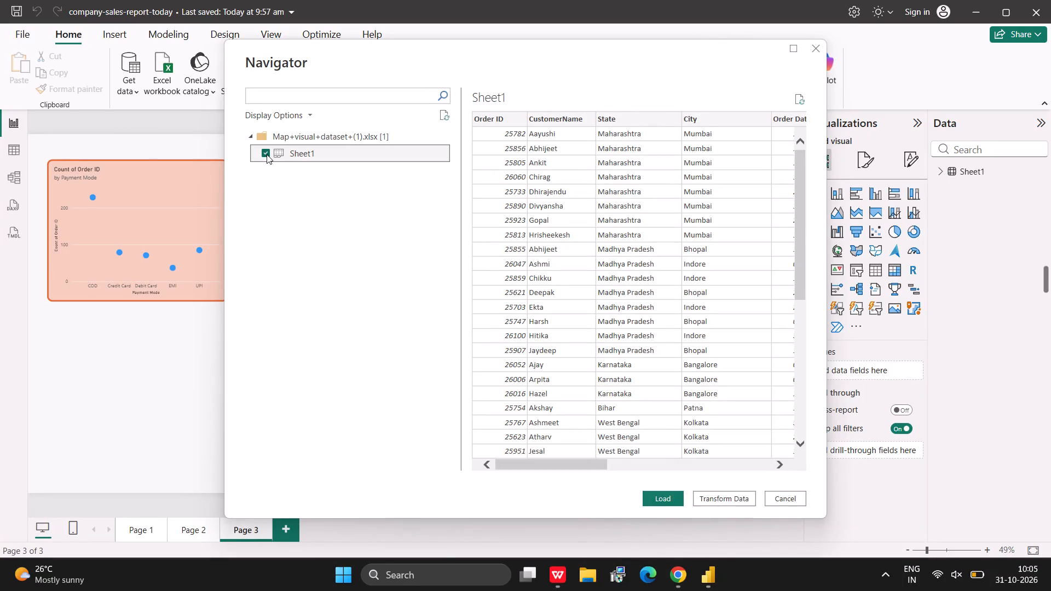
left_click(649, 499)
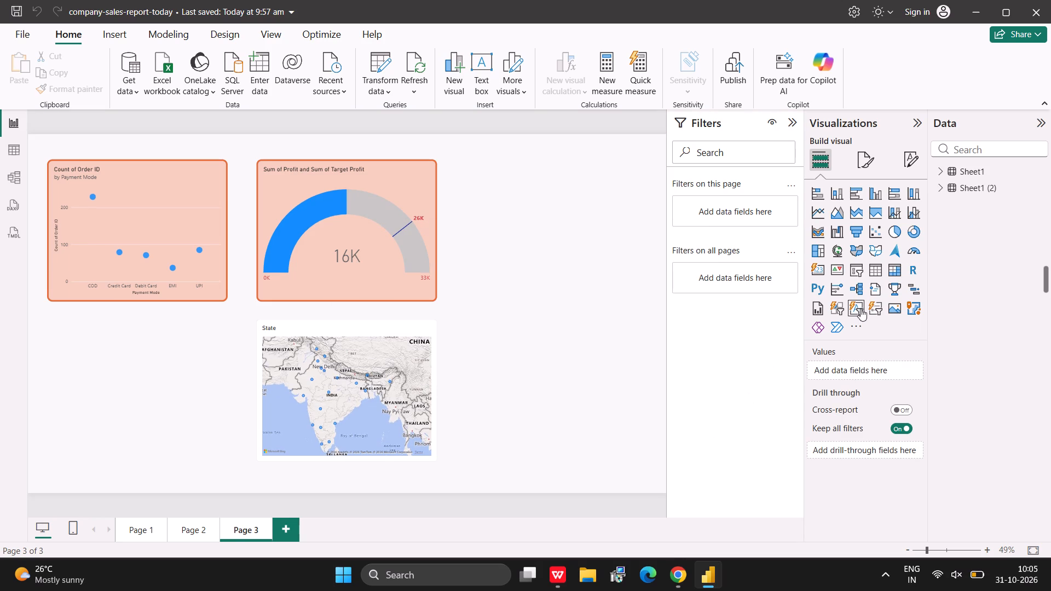
Add the Latitude and Longitude fields from Sheet1 (2) to the State map's matching Latitude and Longitude roles.
left_click(972, 194)
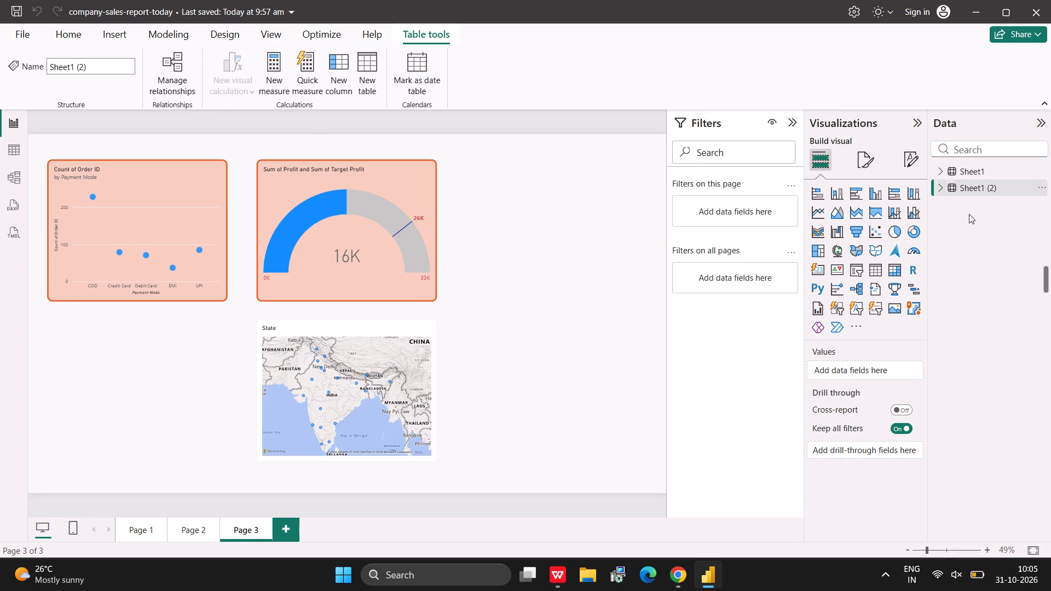
left_click(943, 194)
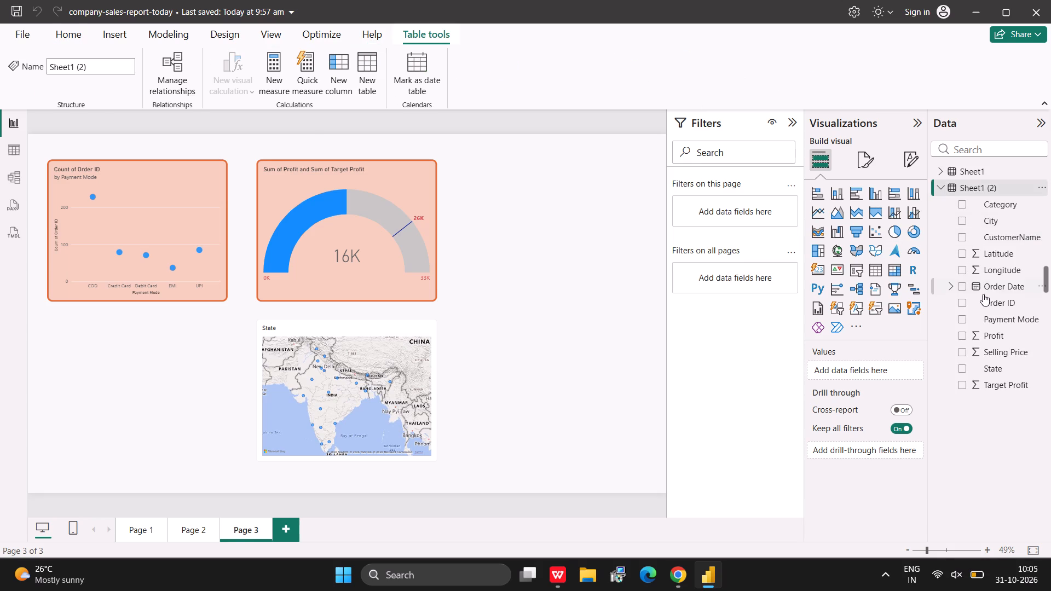
left_click(376, 401)
scroll(838, 424, "down", 1)
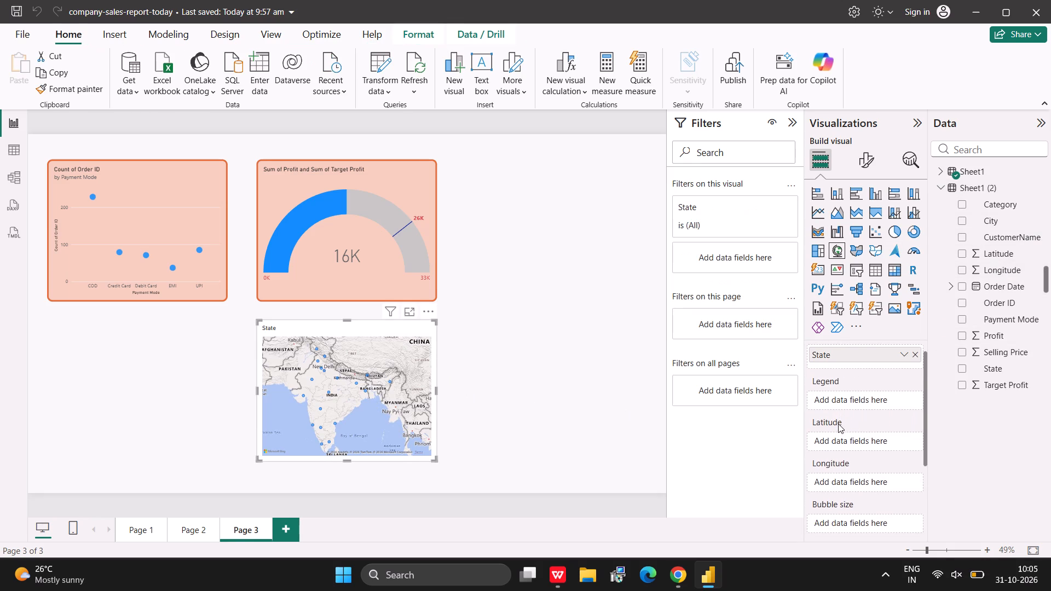
scroll(838, 424, "down", 1)
left_click_drag(1011, 251, 878, 409)
left_click(878, 409)
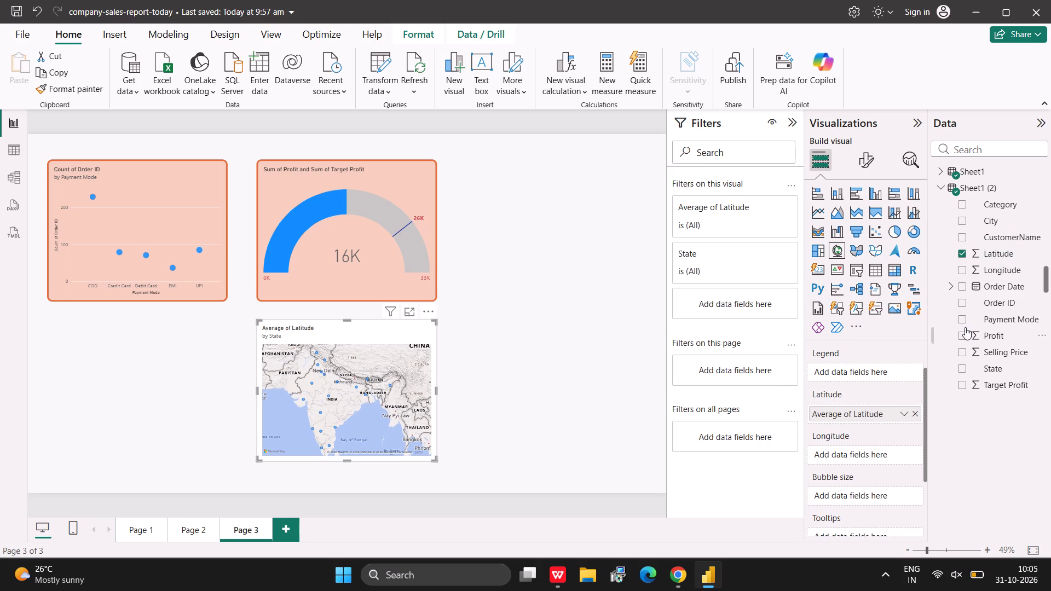
left_click_drag(1012, 270, 878, 453)
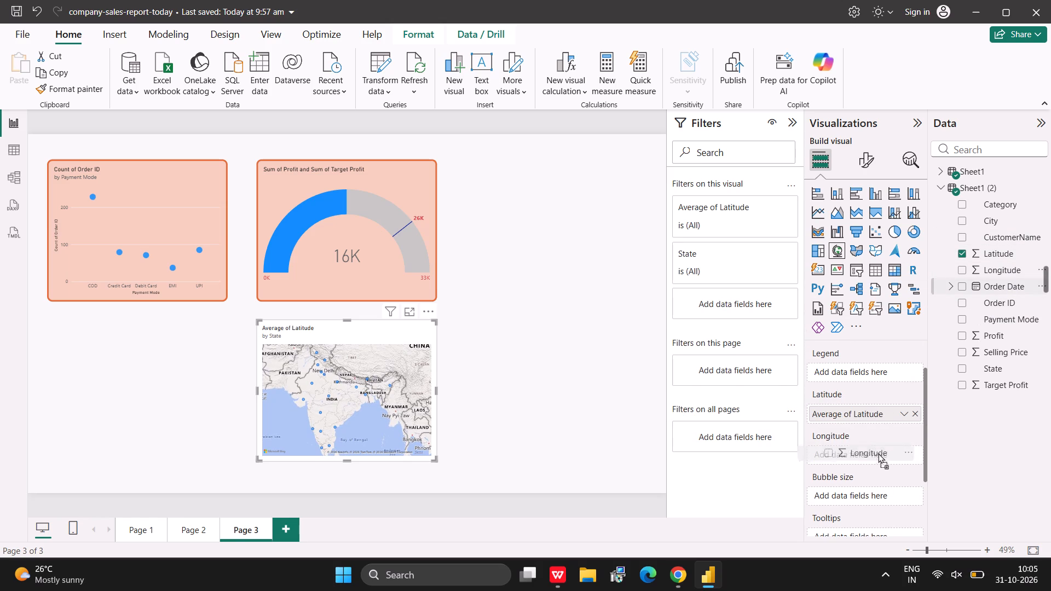
left_click_drag(878, 453, 877, 454)
left_click(877, 454)
left_click(599, 376)
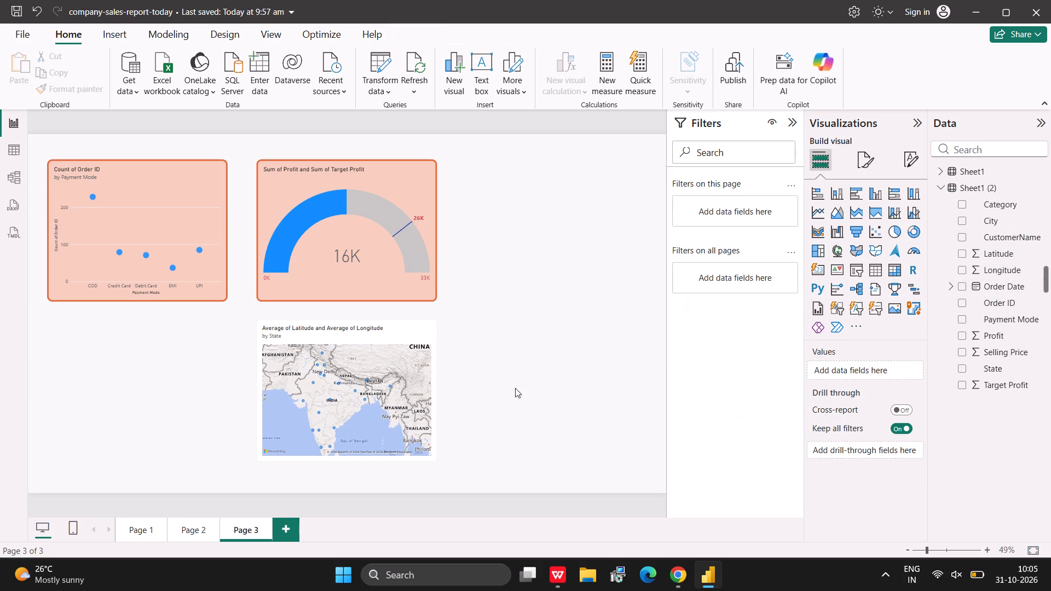
Move the map visual into the top row beside the profit gauge, aligned with the other two charts.
left_click_drag(420, 386, 417, 383)
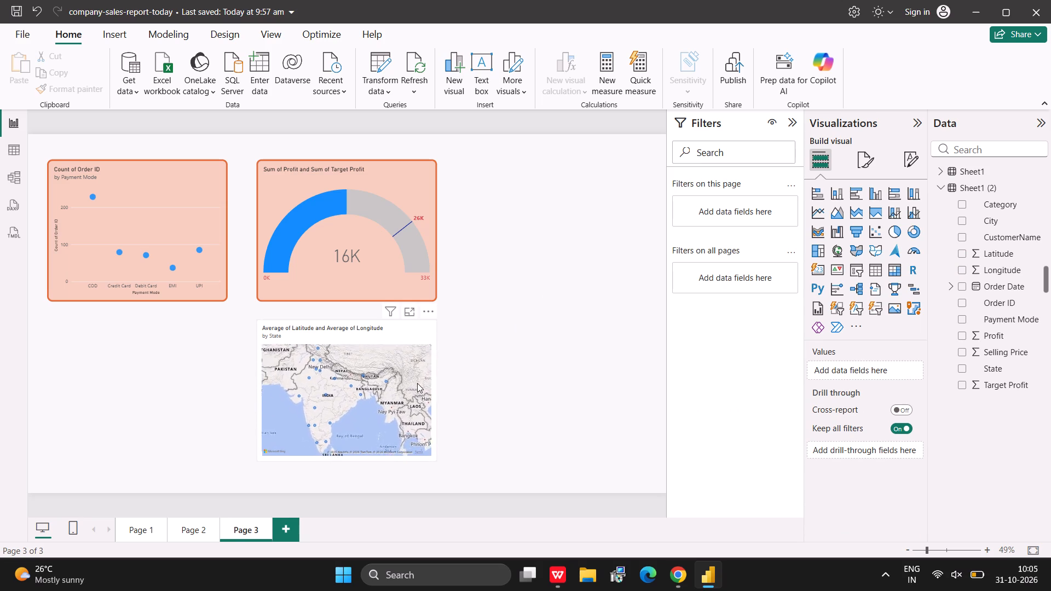
left_click_drag(417, 383, 429, 397)
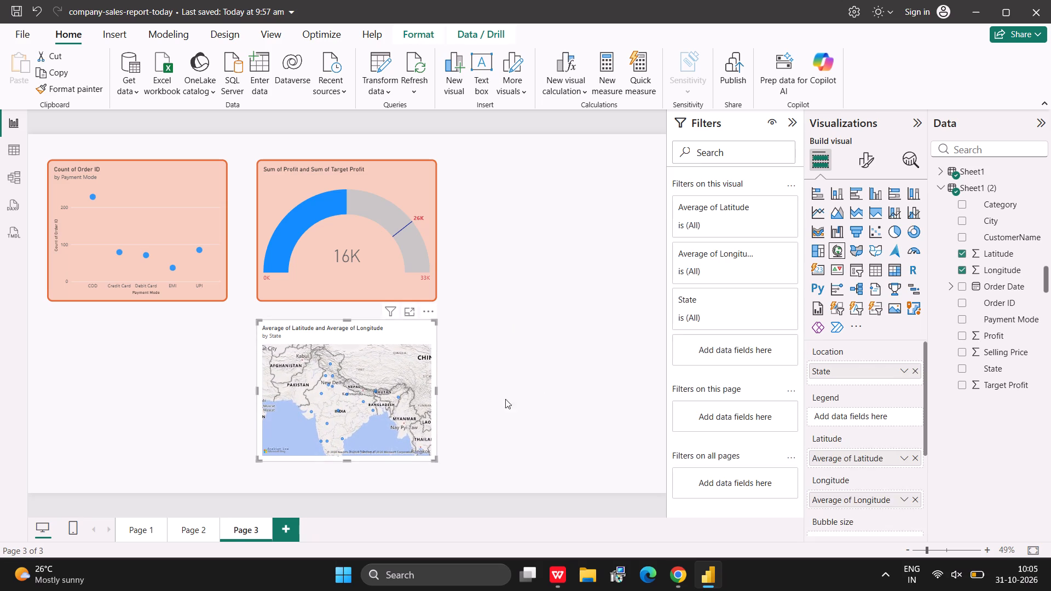
left_click(541, 394)
left_click_drag(408, 335, 557, 274)
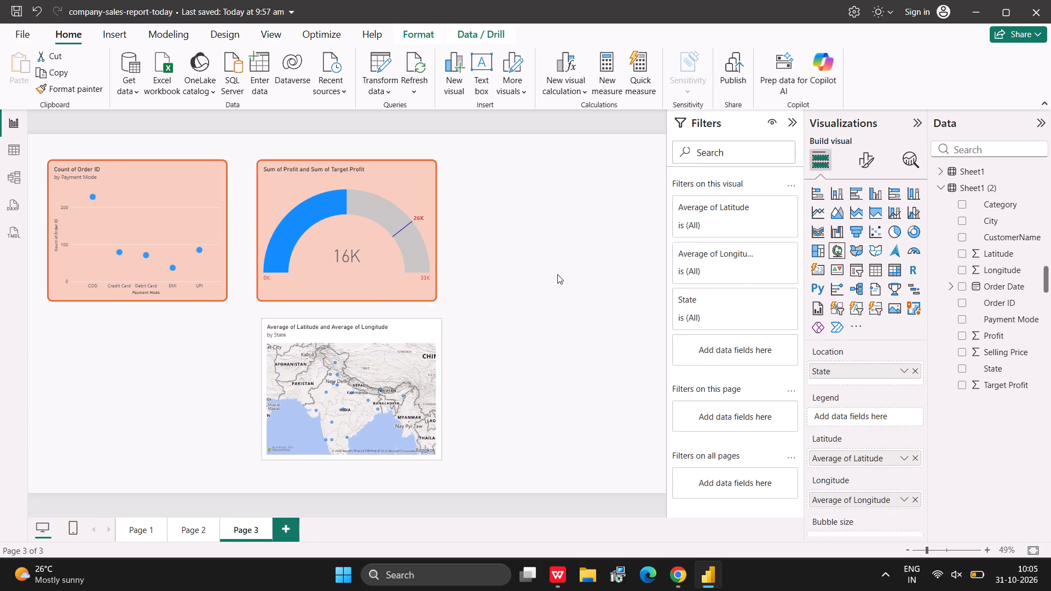
left_click_drag(557, 274, 606, 178)
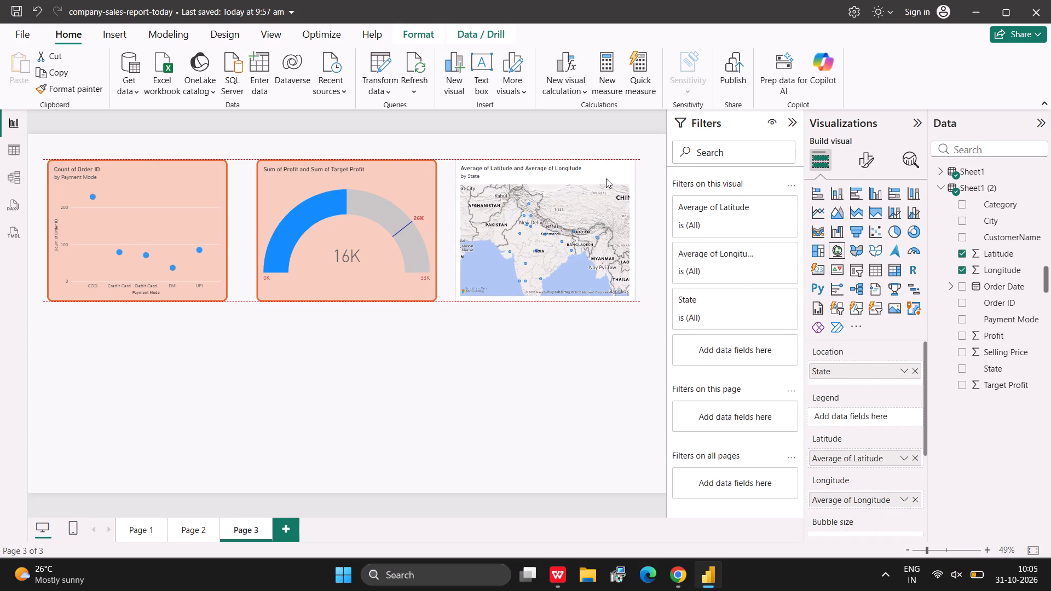
left_click_drag(606, 178, 615, 178)
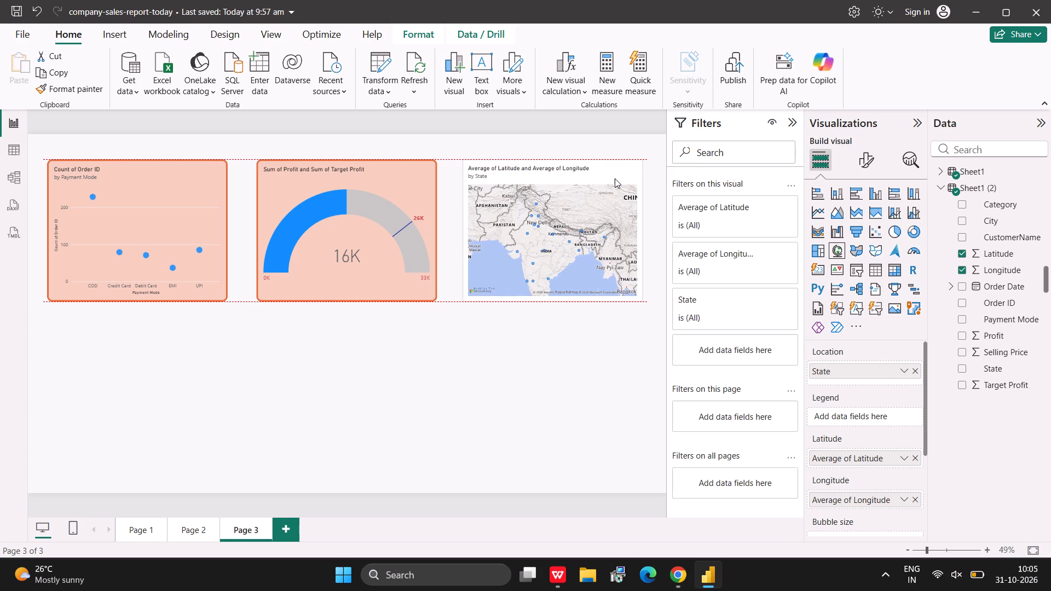
left_click_drag(615, 178, 616, 179)
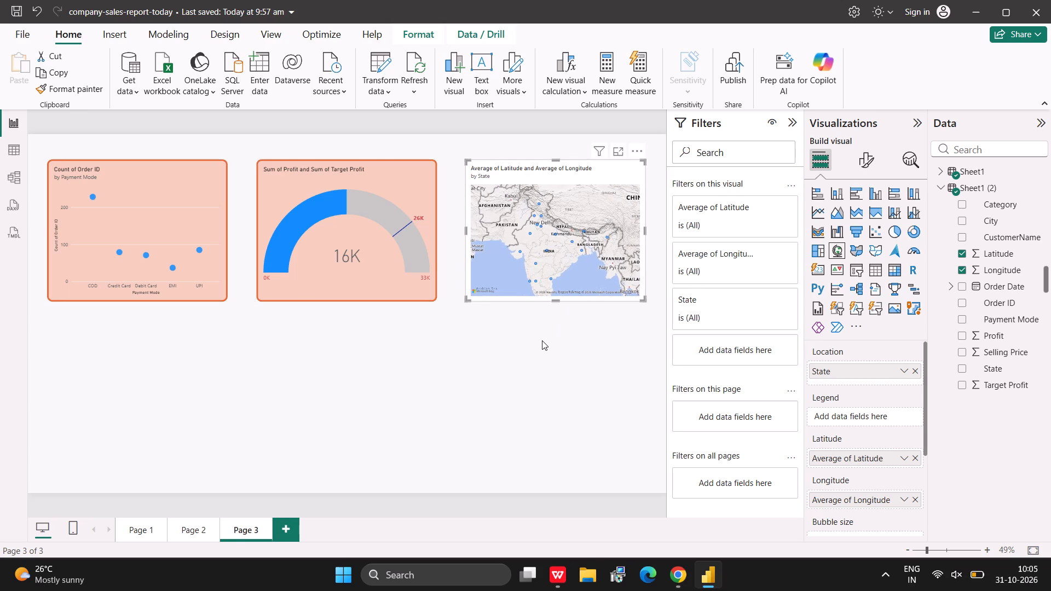
left_click(542, 340)
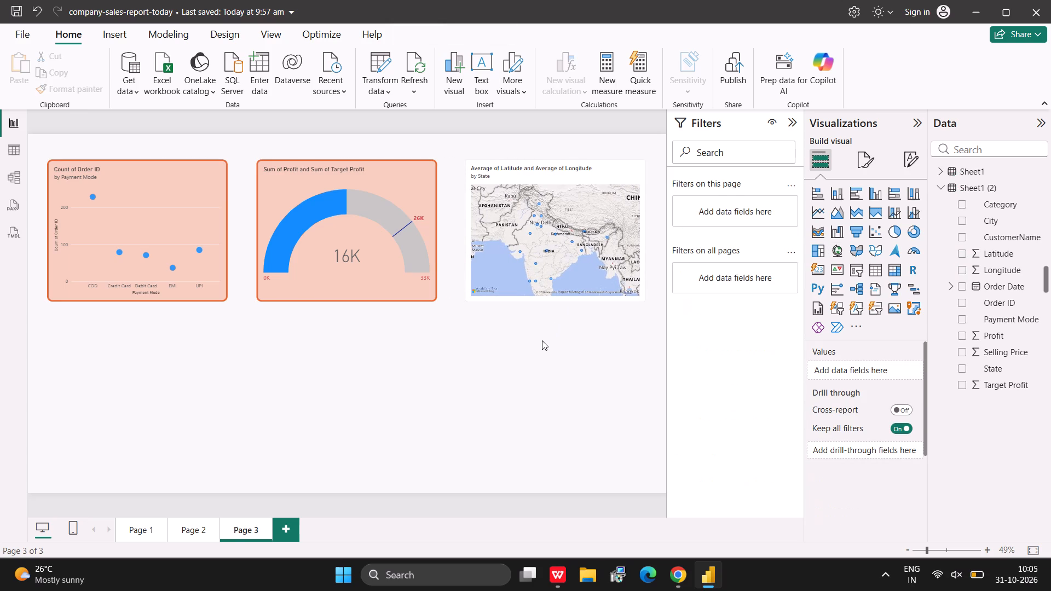
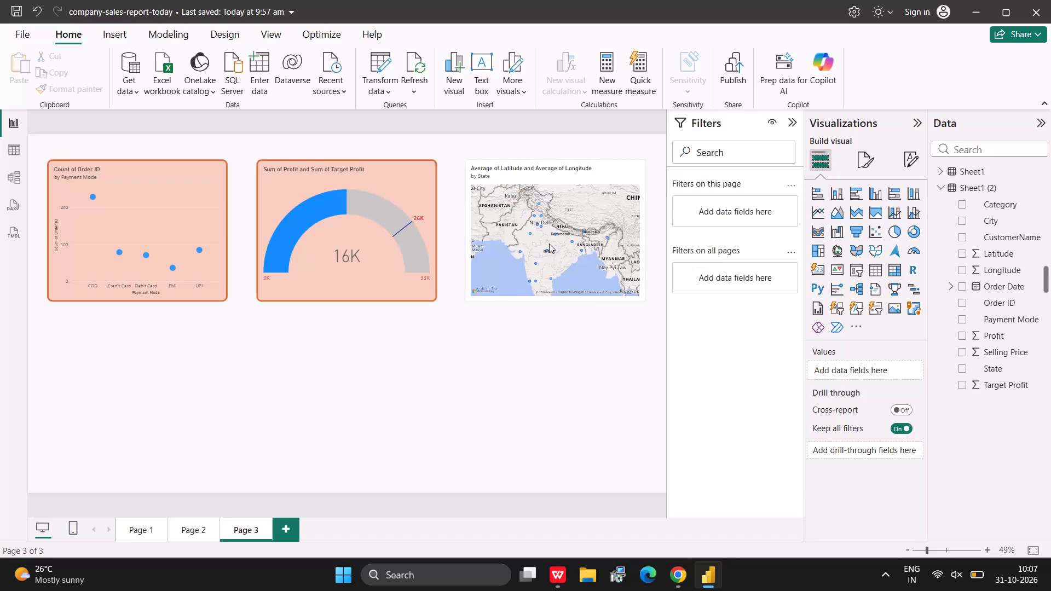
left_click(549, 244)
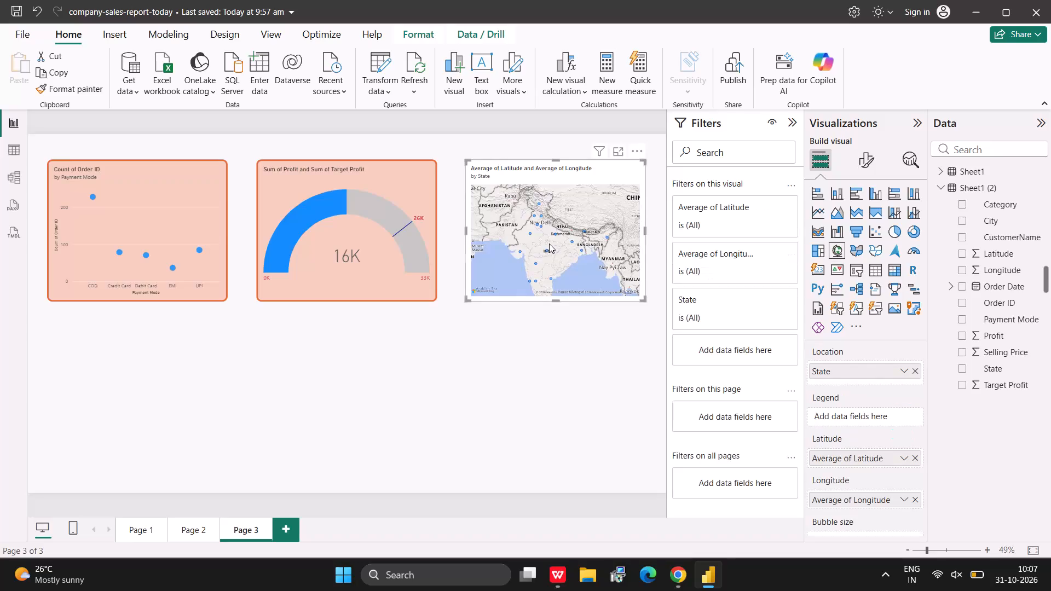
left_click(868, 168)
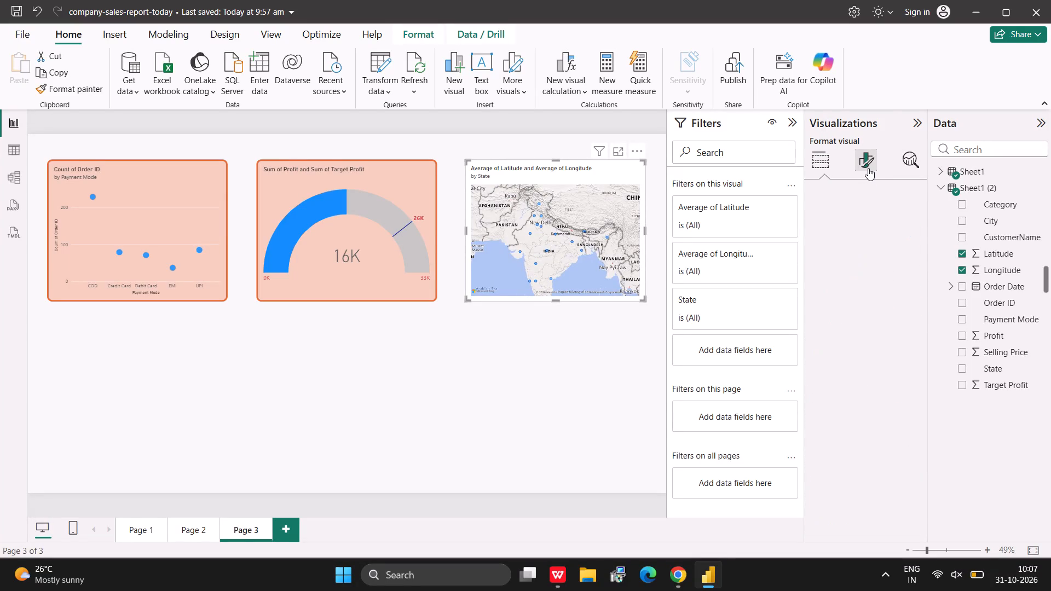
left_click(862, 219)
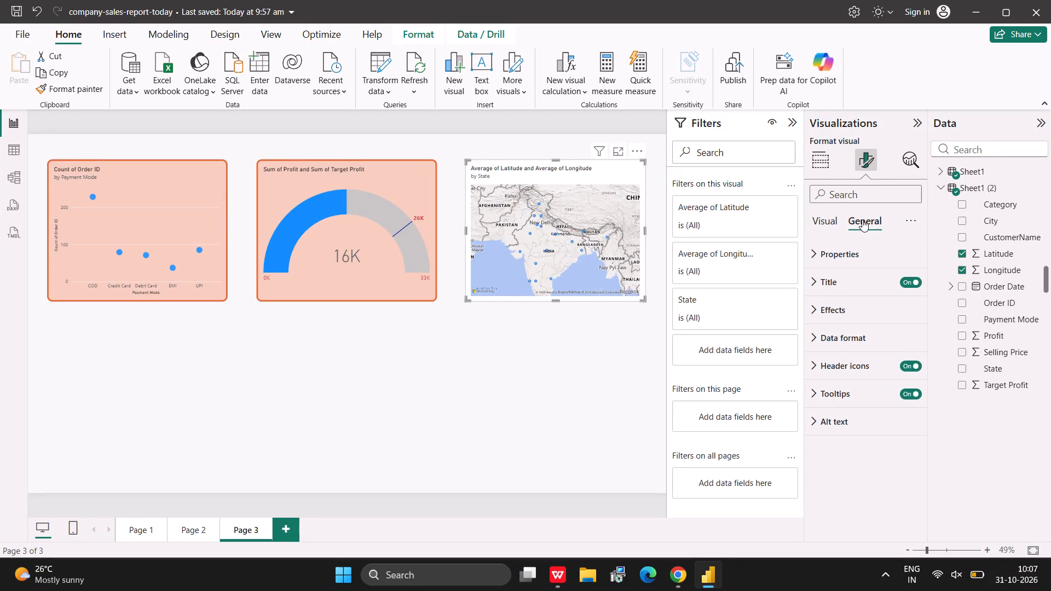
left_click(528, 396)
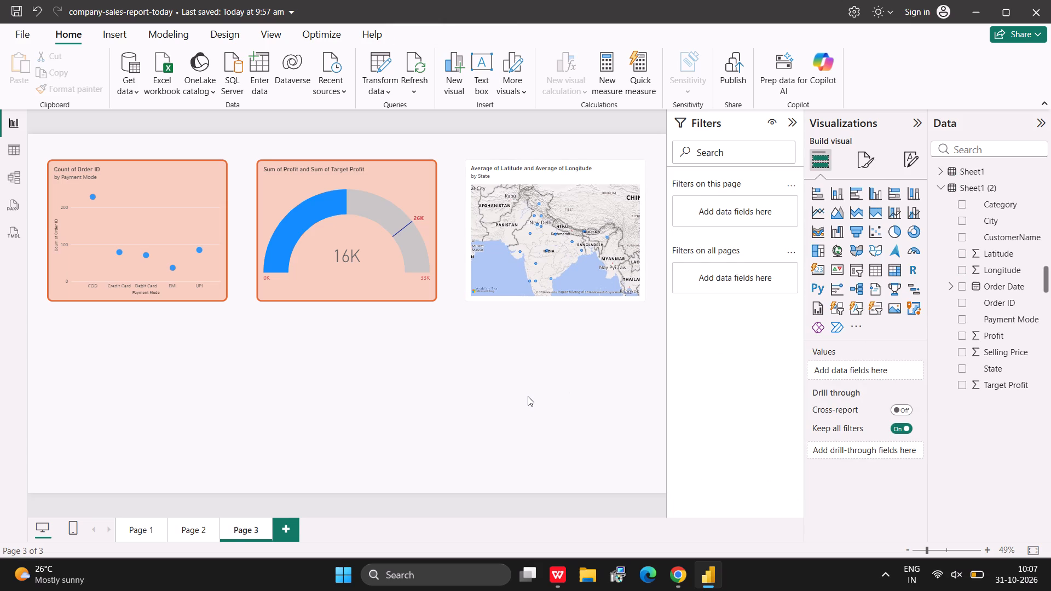
Save the company-sales-report-today report.
key("ctrl+s")
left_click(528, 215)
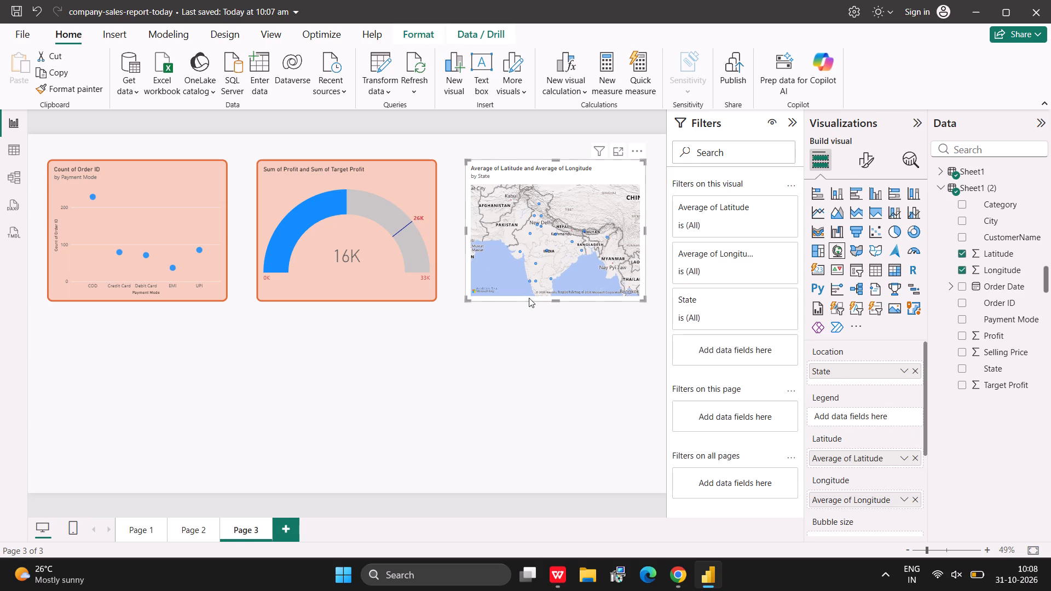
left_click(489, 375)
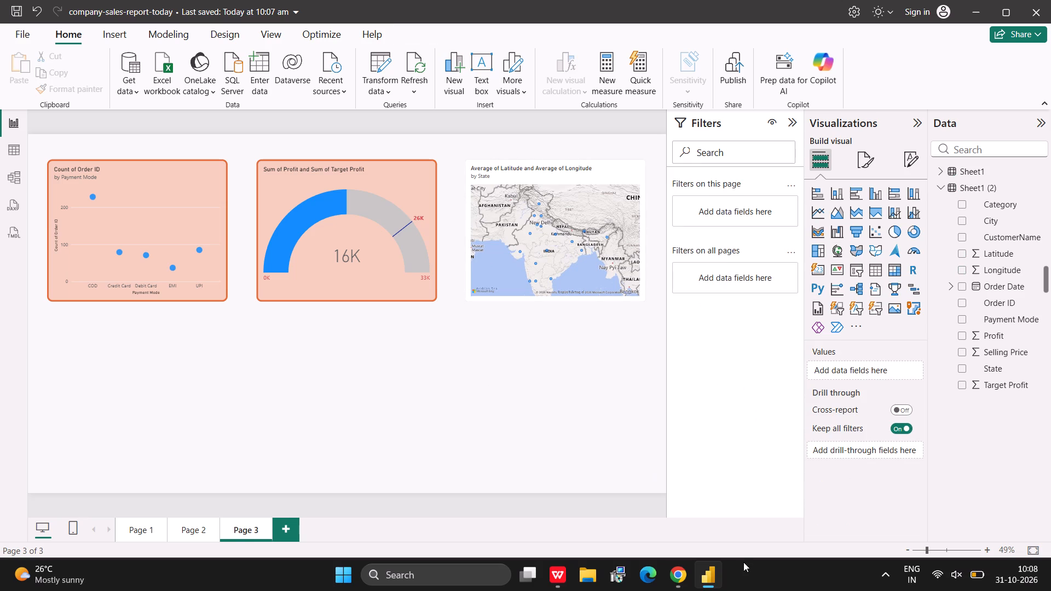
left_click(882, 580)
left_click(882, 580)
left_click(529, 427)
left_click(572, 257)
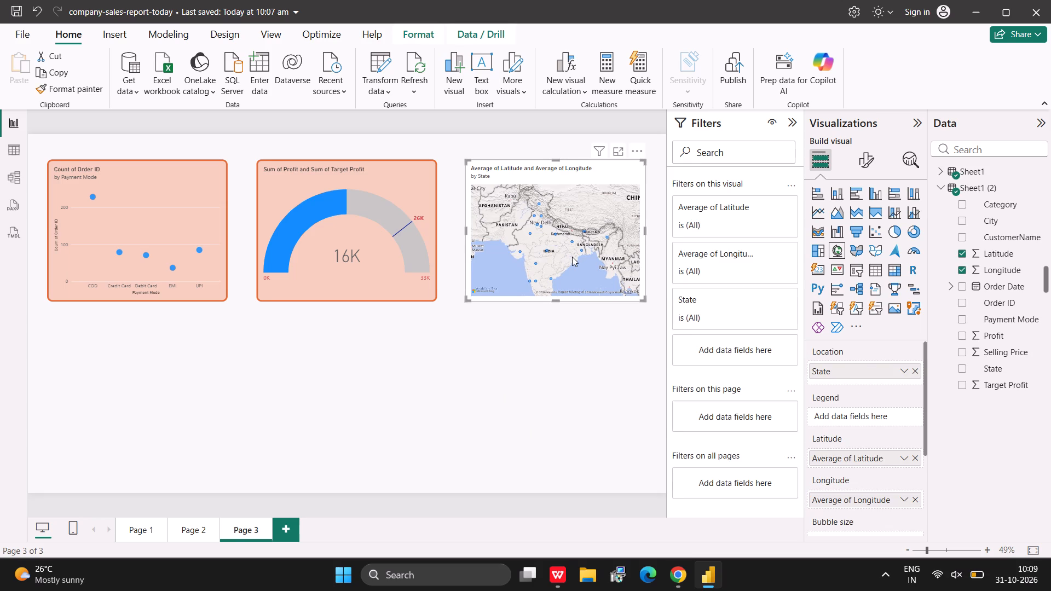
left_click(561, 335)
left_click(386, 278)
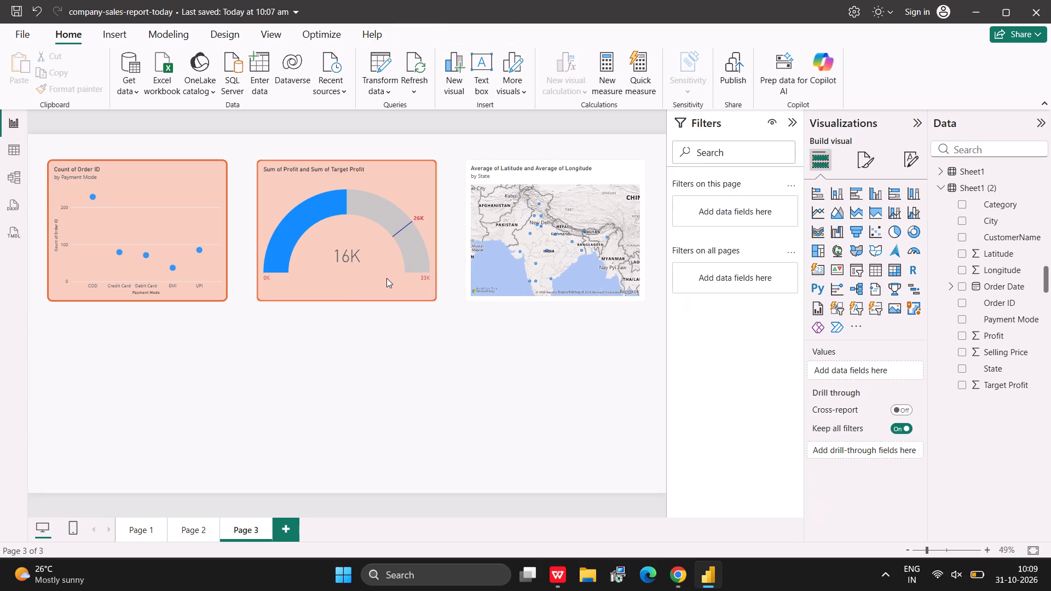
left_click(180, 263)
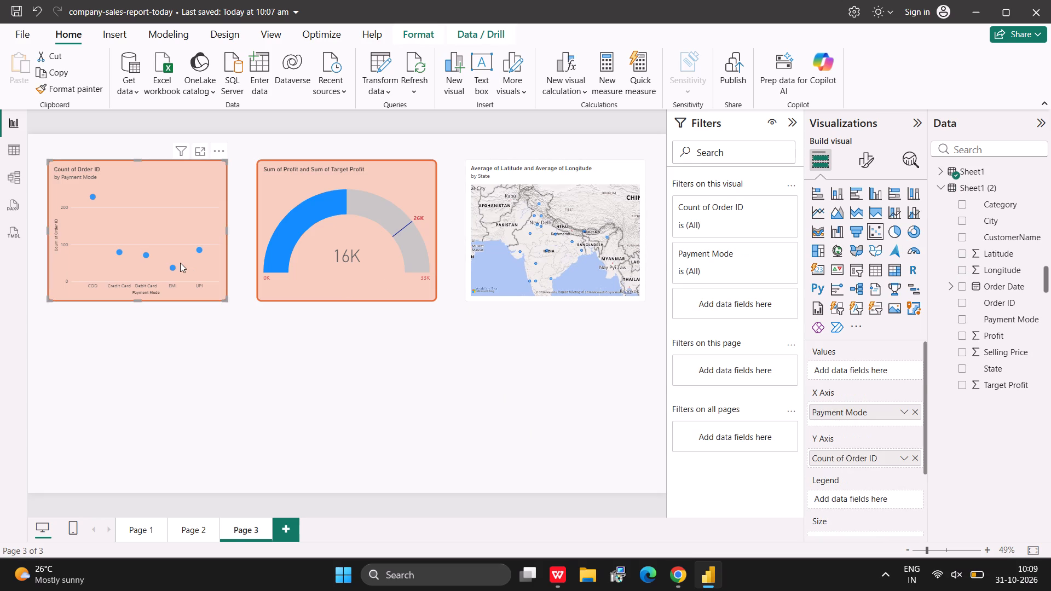
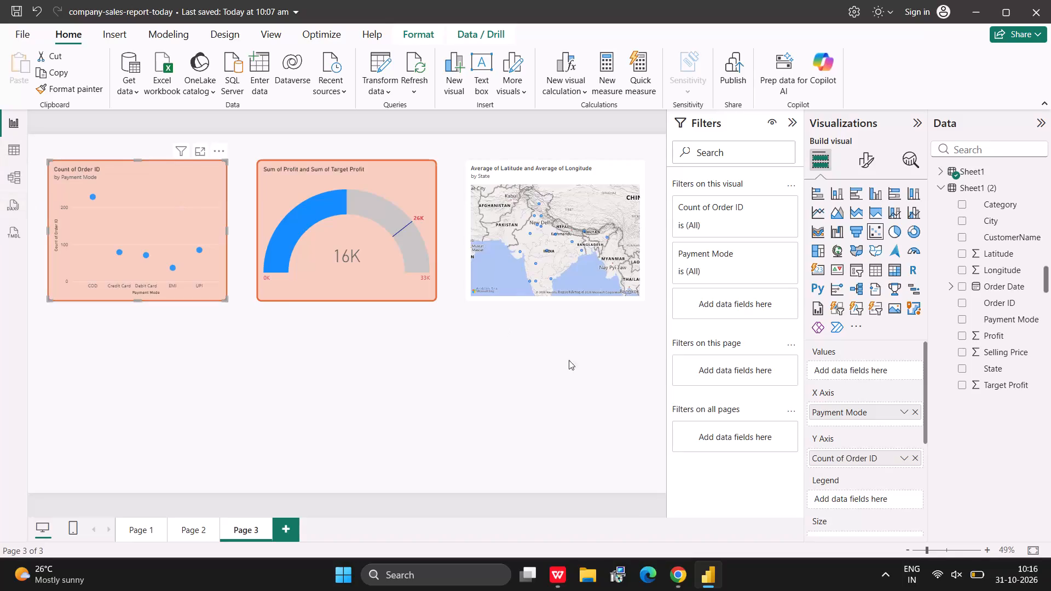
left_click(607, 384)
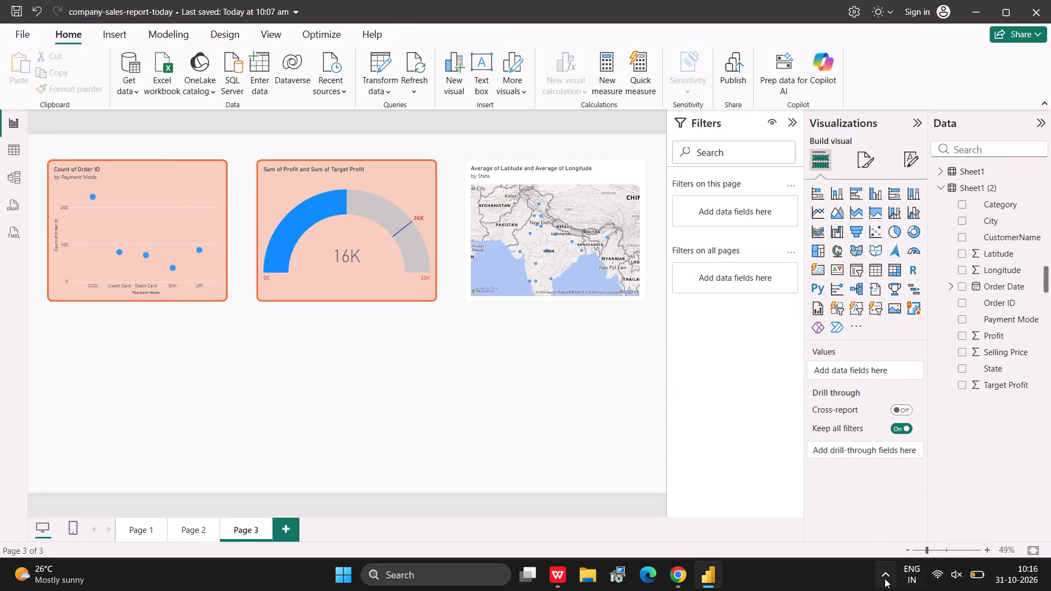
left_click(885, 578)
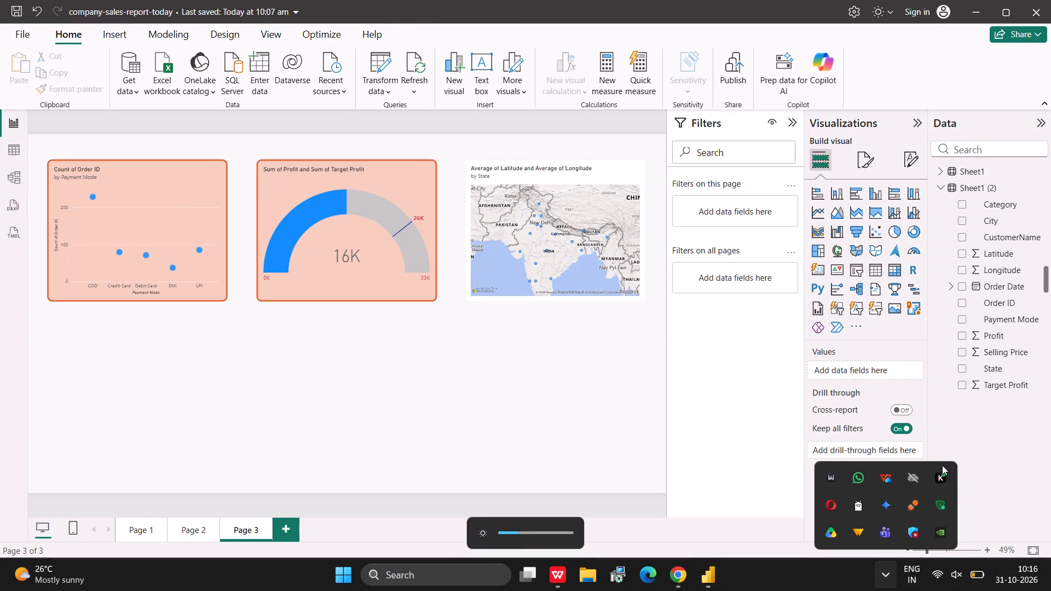
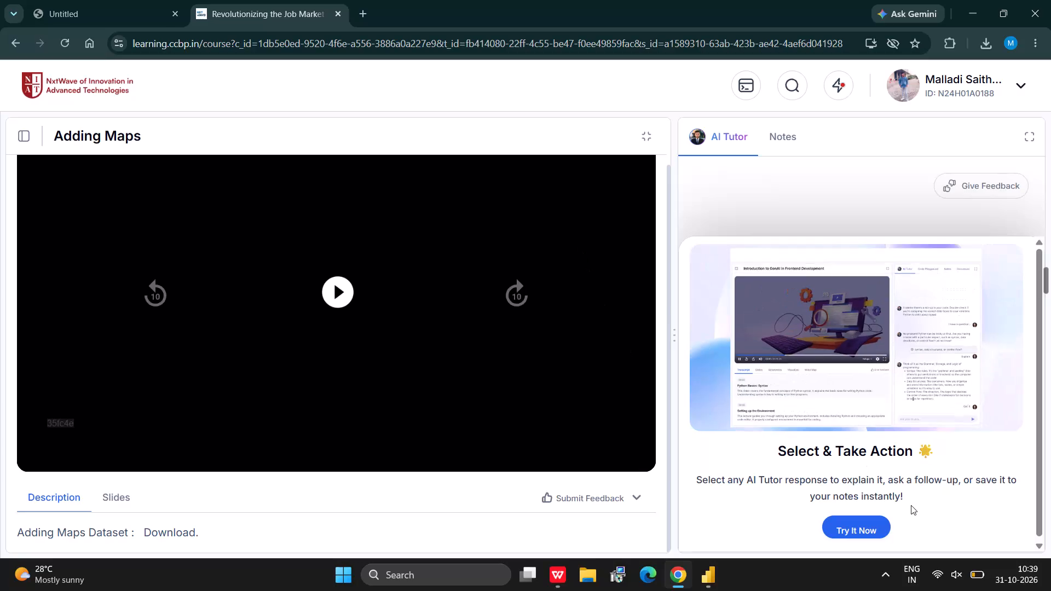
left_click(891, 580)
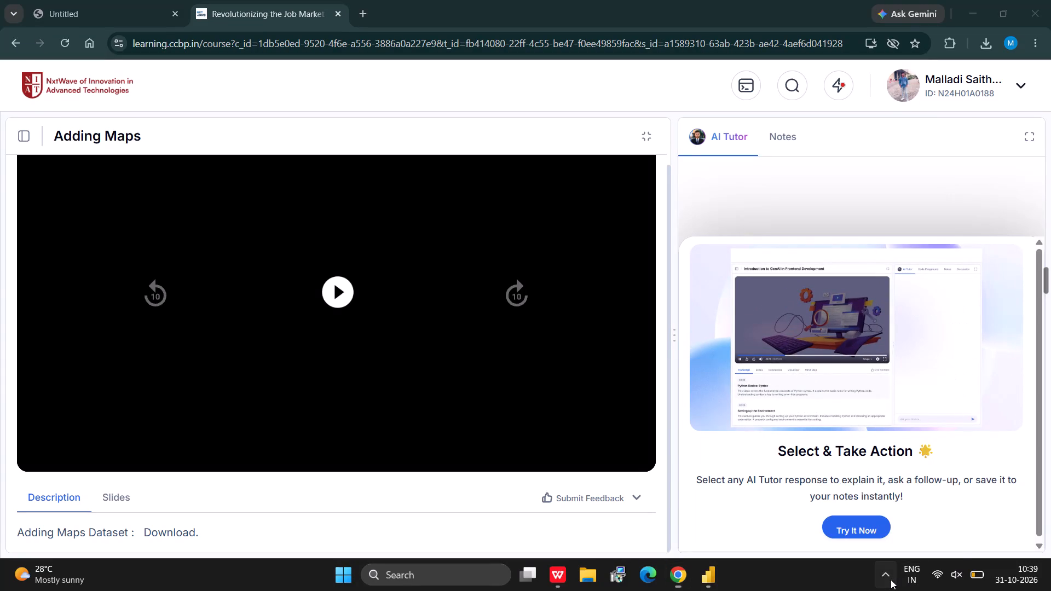
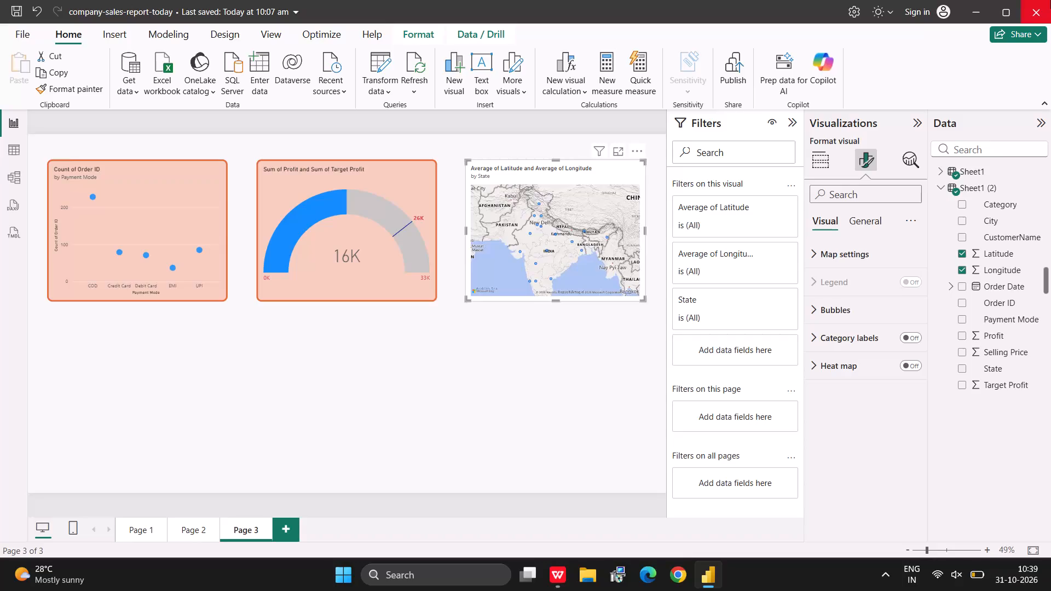
Save the company sales report with the finished Page 3 visuals and close Power BI Desktop.
left_click(501, 373)
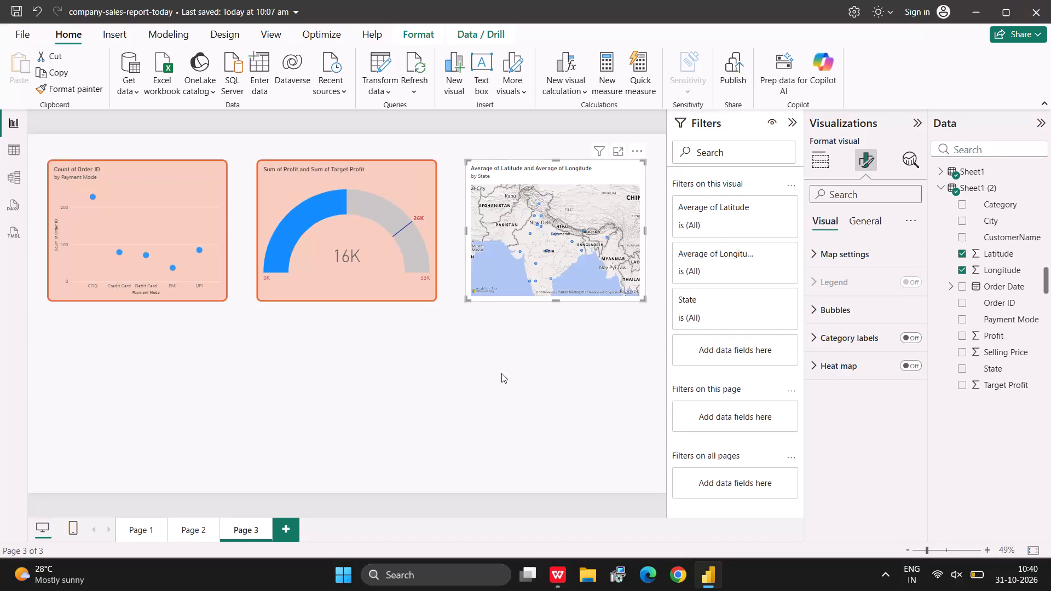
key("ctrl+s")
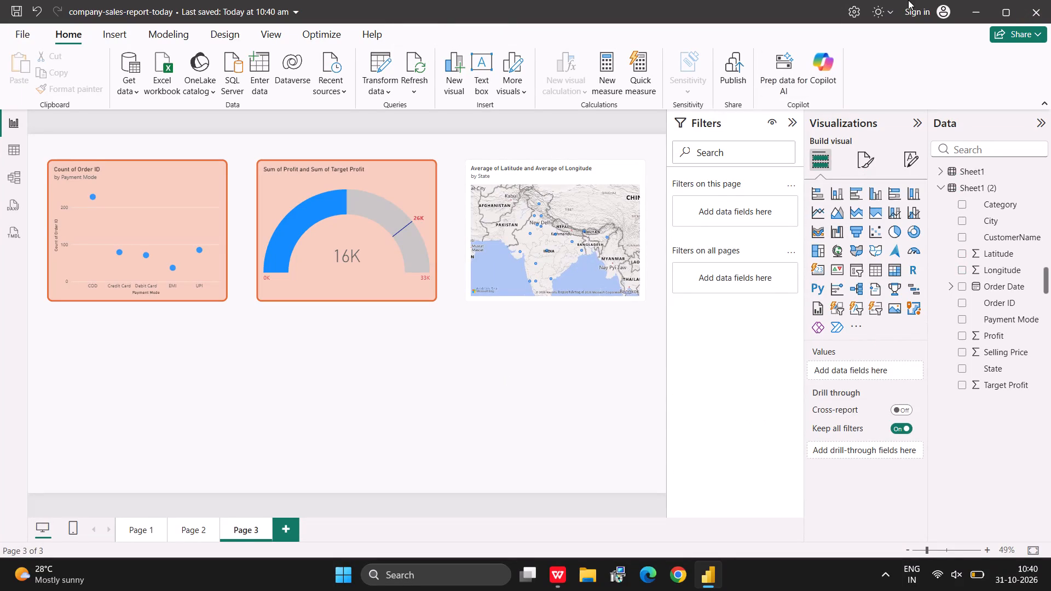
left_click(1050, 0)
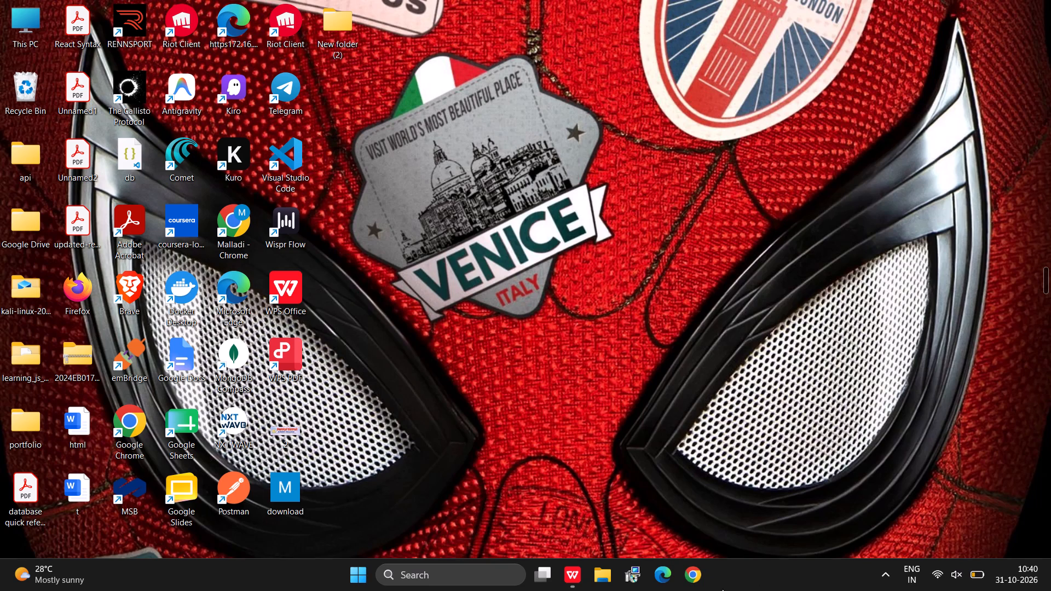
Switch to Google Chrome using the Malladi profile and open a new tab.
left_click(698, 567)
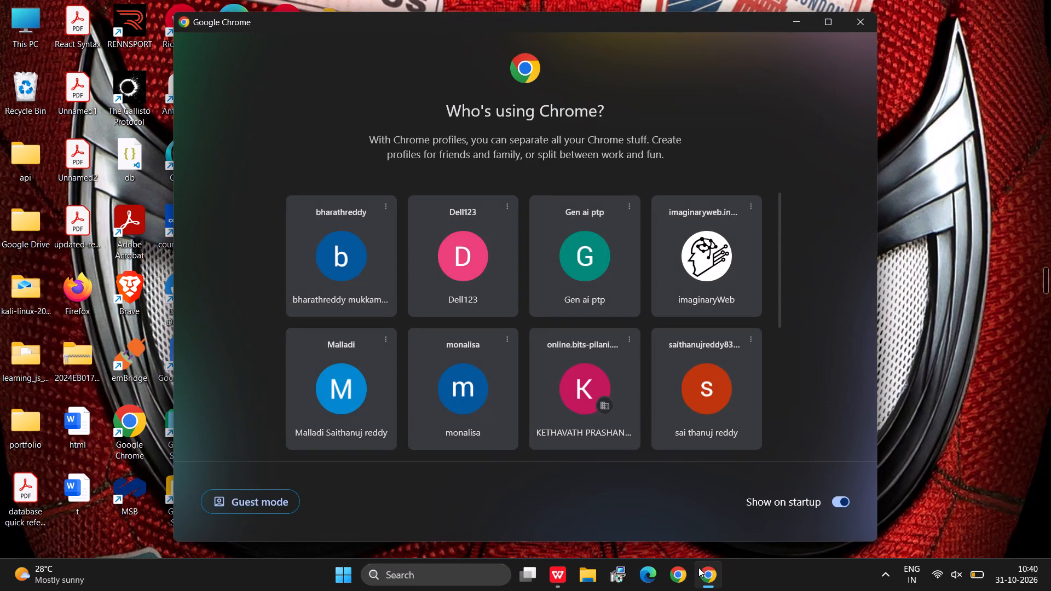
left_click(330, 426)
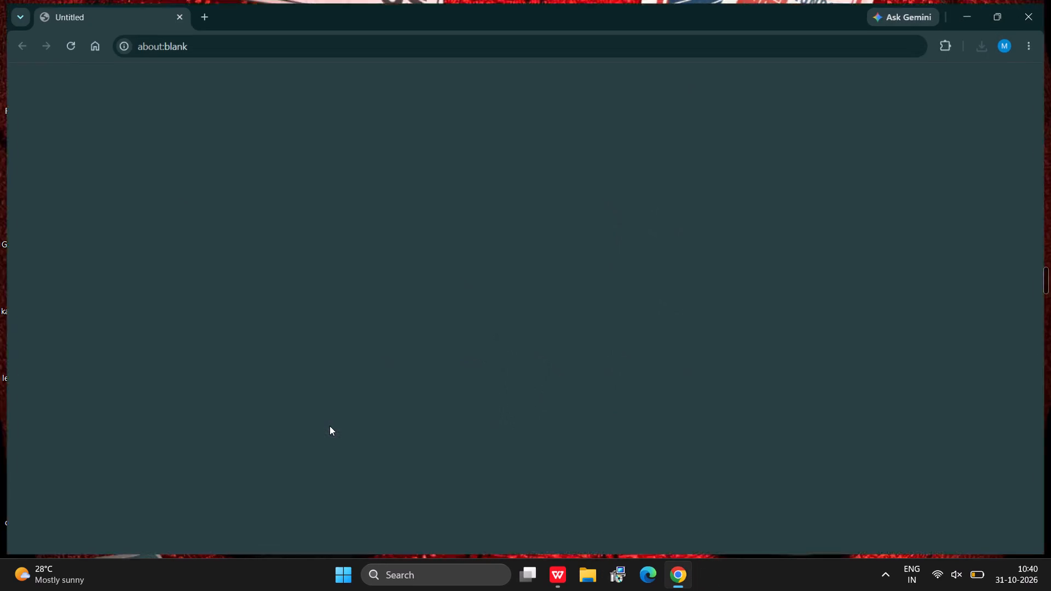
left_click(195, 11)
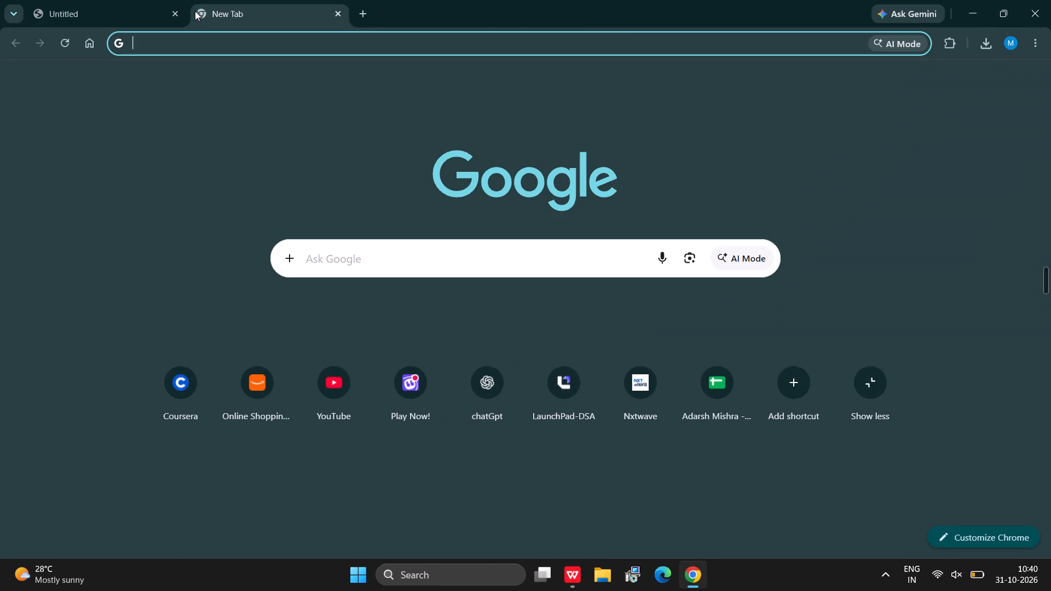